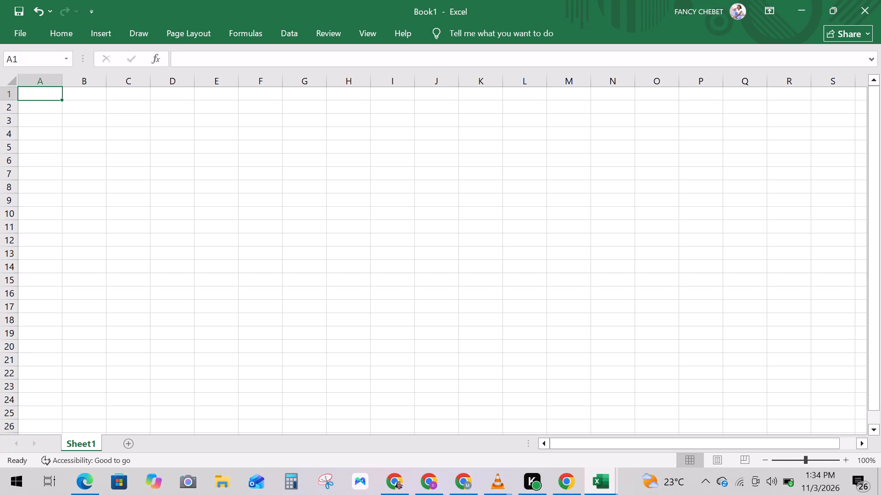
# Save the workbook as BUSINESS SALES INVOICE in the OneDrive Documentos folder.
pyautogui.hotkey('ctrl', 's')
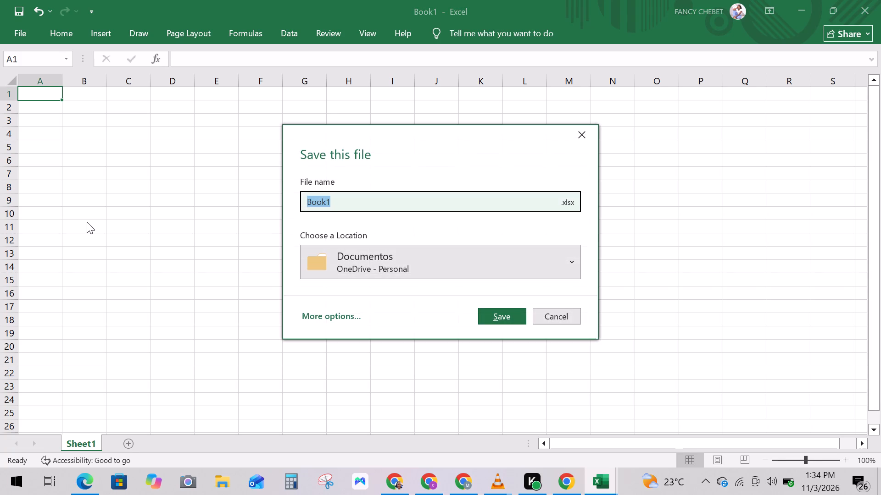
pyautogui.press('BackSpace')
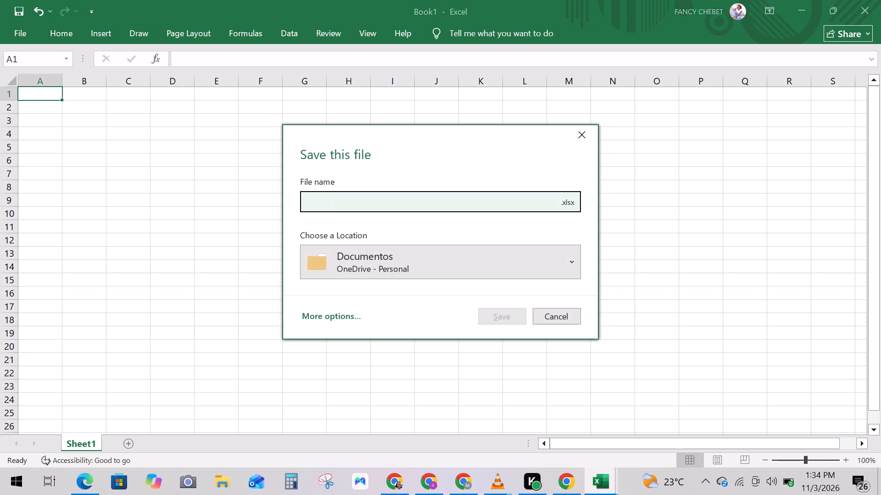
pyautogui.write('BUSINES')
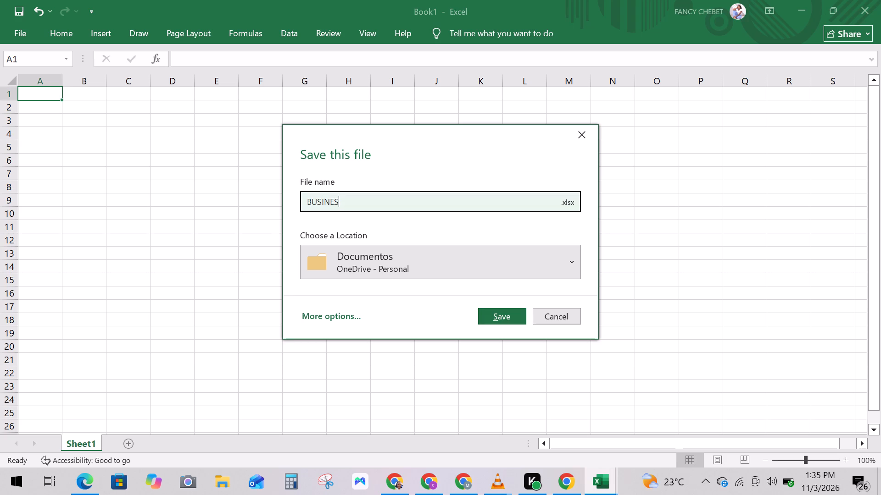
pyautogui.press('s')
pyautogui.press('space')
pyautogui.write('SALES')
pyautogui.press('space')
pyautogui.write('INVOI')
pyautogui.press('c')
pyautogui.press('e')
pyautogui.click(493, 317)
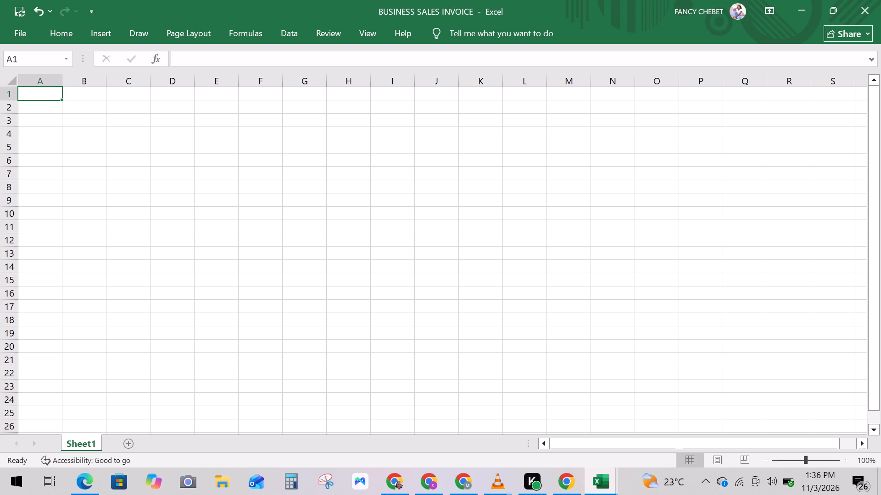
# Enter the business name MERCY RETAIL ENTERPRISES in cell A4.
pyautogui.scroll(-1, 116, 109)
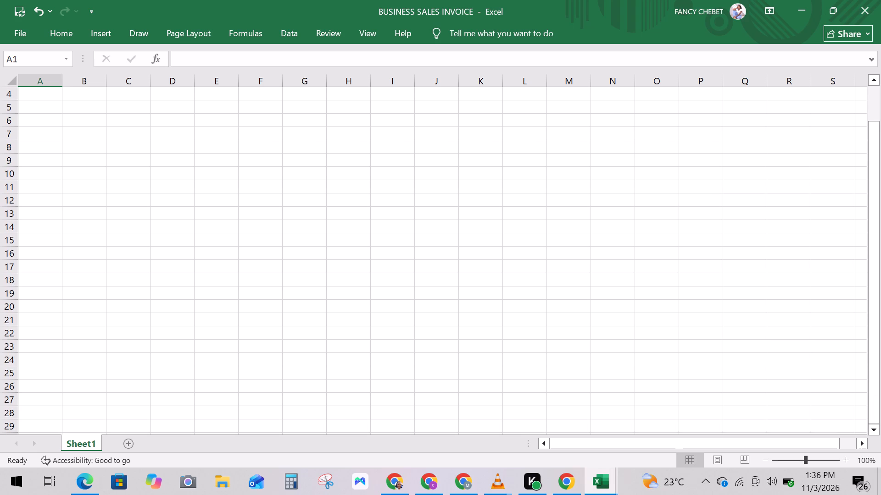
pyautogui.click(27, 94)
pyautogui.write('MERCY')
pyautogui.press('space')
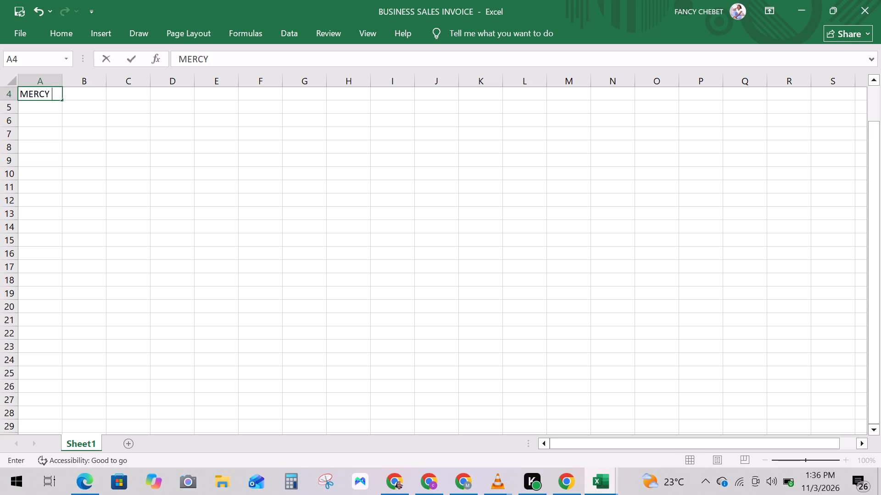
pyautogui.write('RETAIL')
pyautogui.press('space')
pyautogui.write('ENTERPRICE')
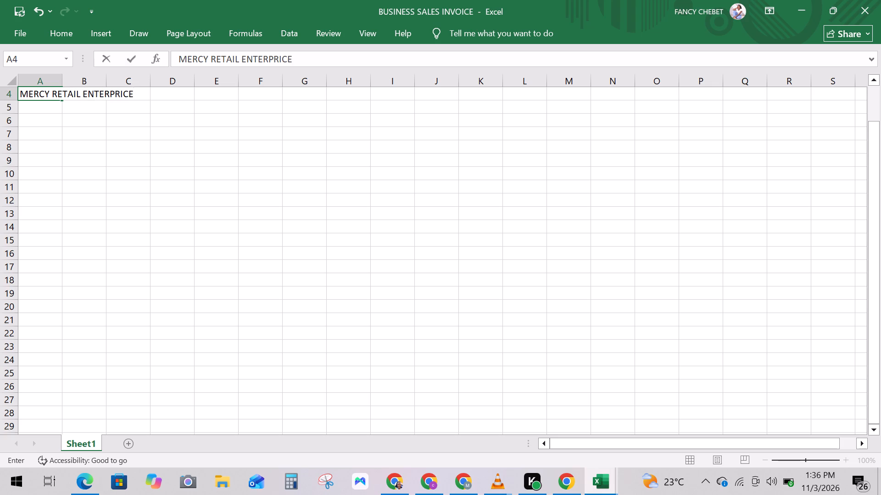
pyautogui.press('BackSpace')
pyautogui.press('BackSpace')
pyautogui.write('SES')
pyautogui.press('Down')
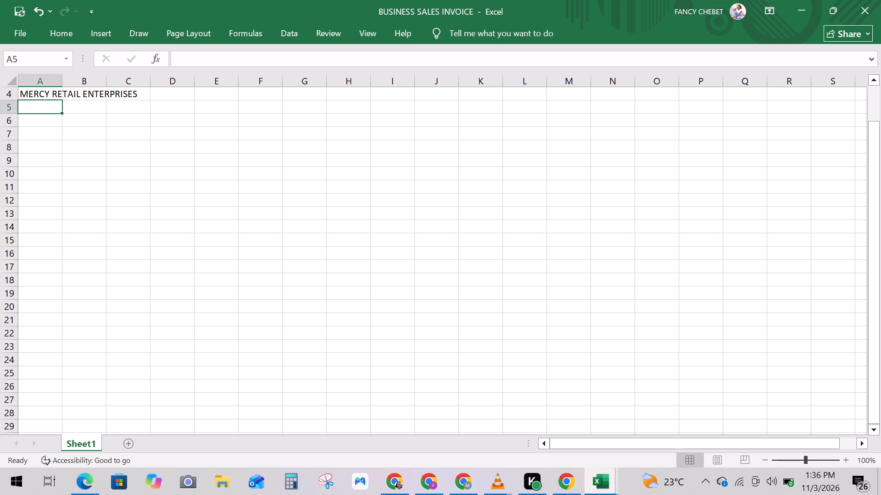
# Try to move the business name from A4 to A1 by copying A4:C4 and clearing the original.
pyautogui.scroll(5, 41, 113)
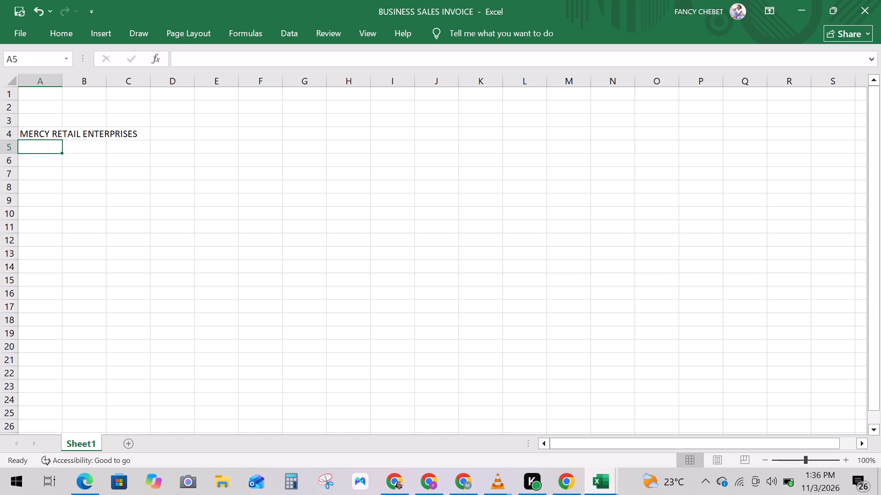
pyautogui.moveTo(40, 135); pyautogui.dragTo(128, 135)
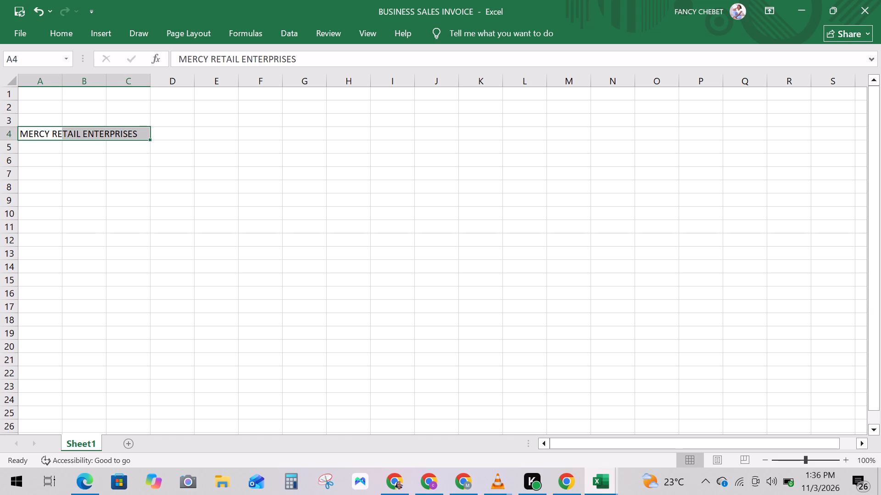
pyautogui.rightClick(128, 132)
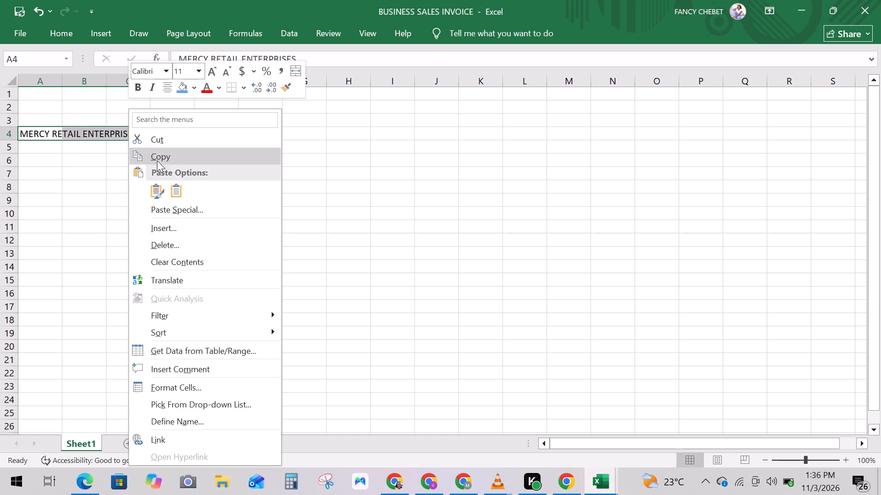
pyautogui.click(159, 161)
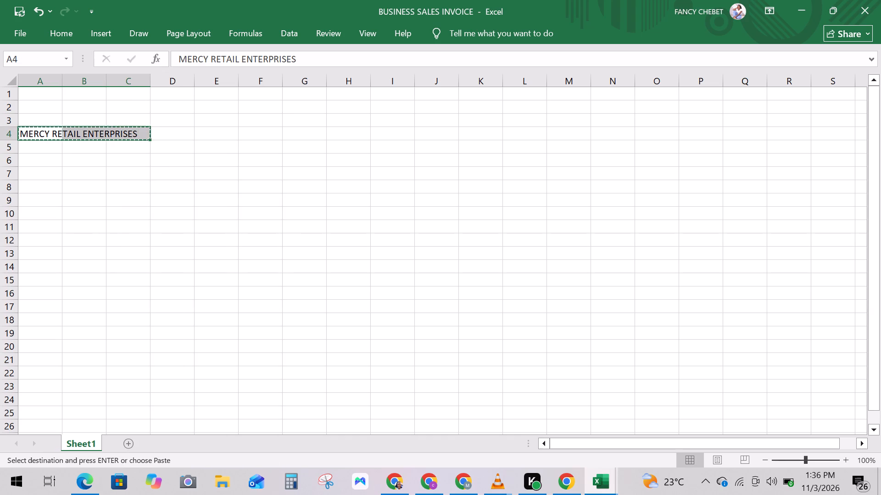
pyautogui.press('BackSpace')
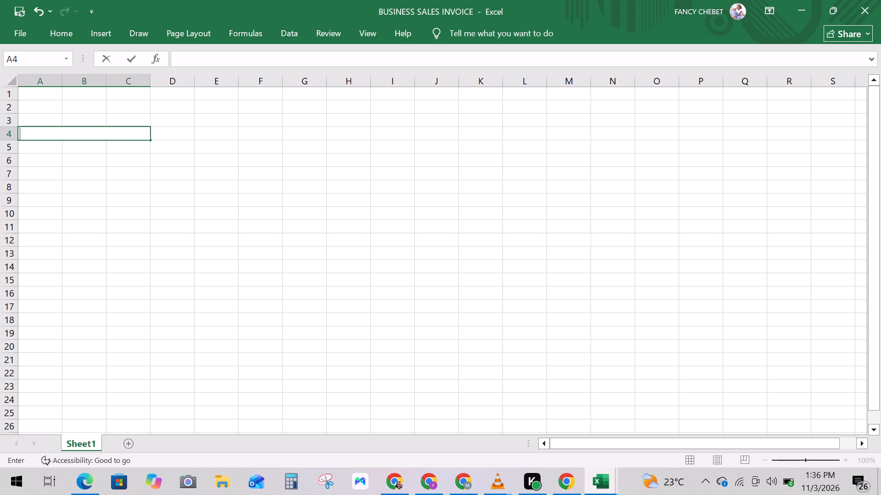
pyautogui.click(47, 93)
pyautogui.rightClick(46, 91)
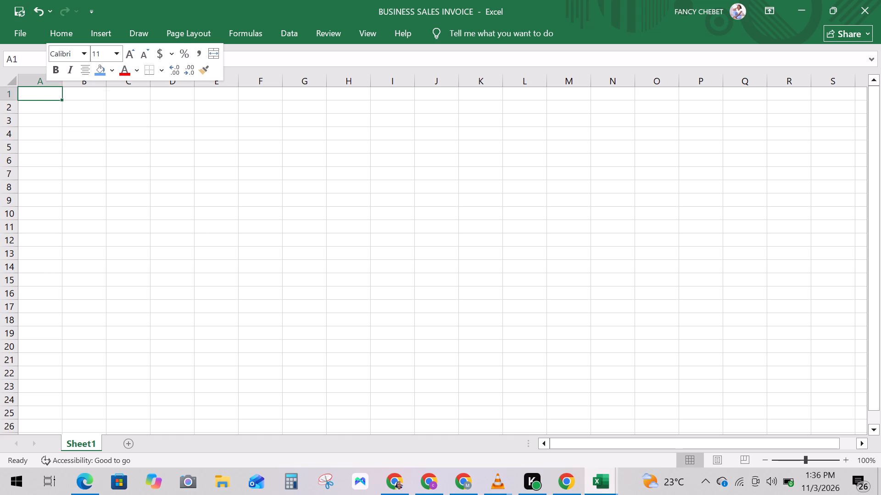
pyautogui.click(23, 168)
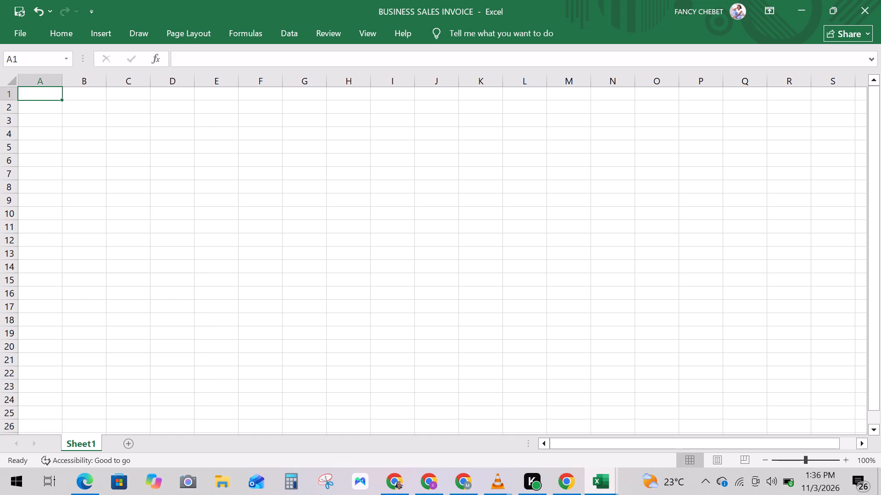
# Enter the business name MERCY RETAIL ENTERPRISES as the heading in cell A1.
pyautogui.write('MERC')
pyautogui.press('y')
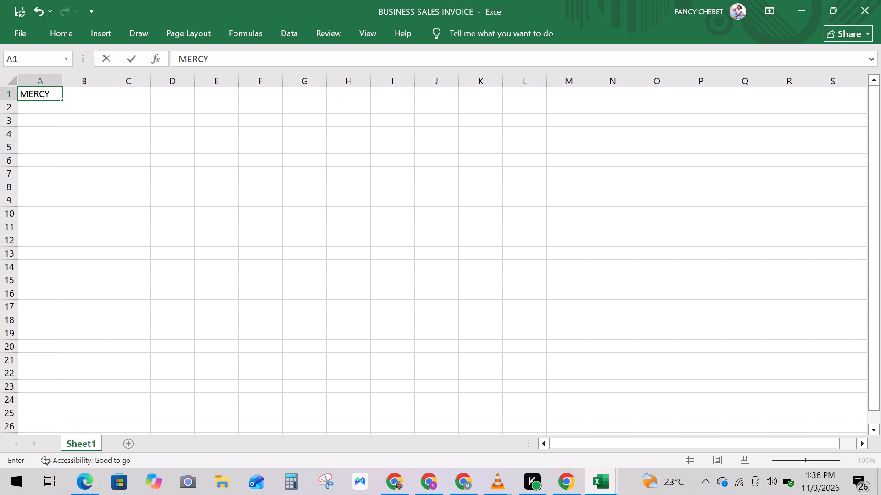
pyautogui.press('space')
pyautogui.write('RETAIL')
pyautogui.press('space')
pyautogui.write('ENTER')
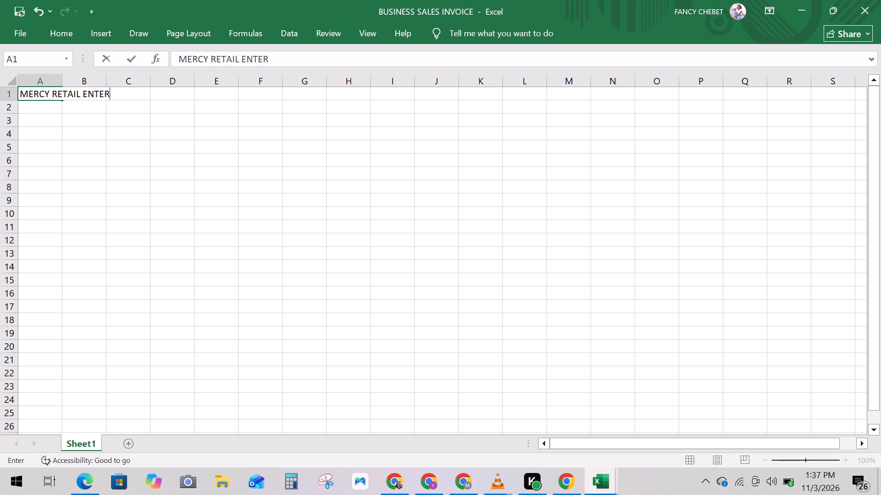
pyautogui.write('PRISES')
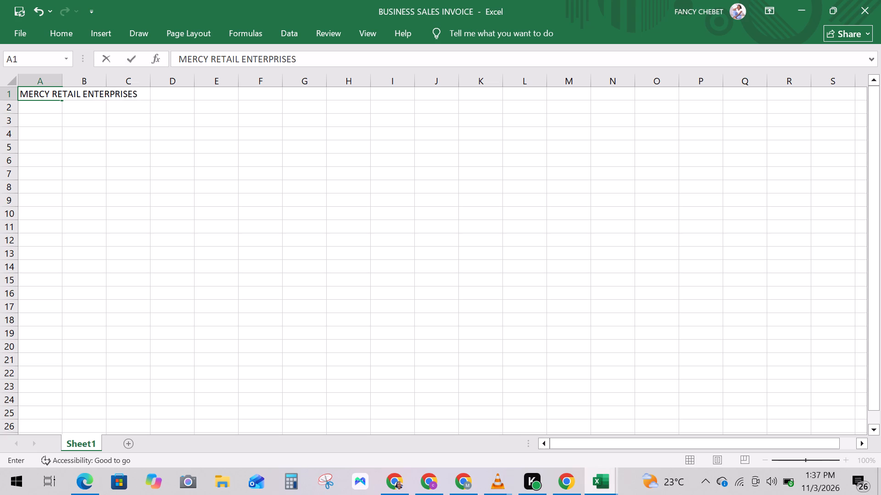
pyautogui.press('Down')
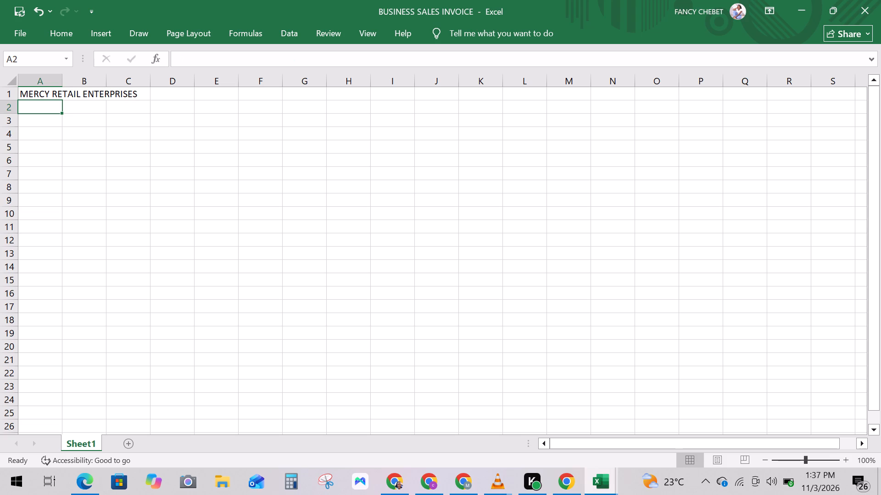
# Enter the title SALES INVOICES in cell A2, below the business name.
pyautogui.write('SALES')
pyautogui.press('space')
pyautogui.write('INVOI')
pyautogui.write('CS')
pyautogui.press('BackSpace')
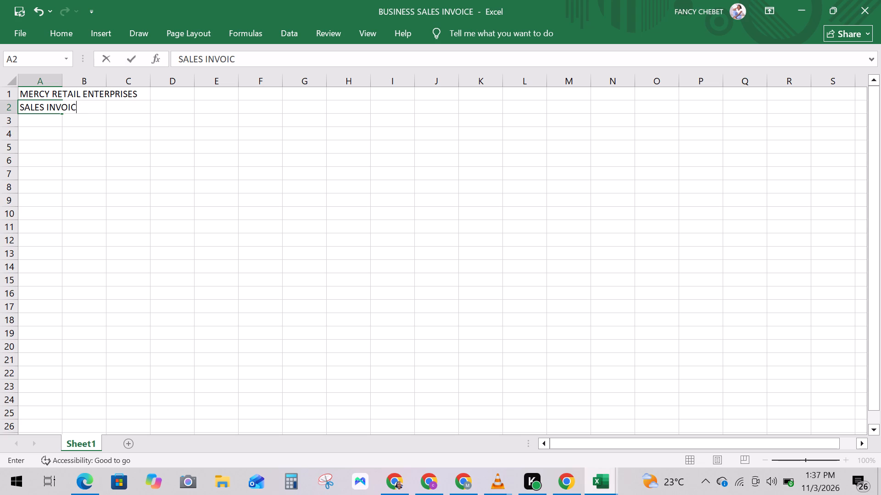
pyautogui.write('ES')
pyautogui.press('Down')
# Enter the label INVOICE NUMBER in cell A4, leaving row 3 blank below the title.
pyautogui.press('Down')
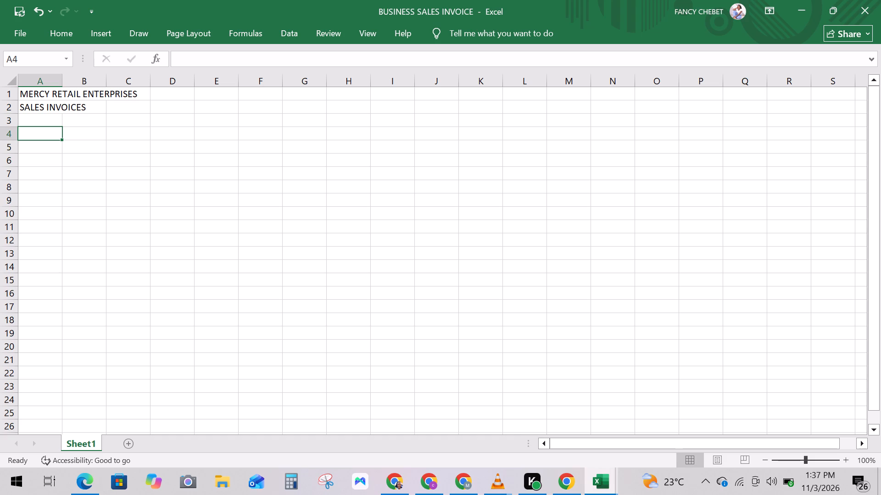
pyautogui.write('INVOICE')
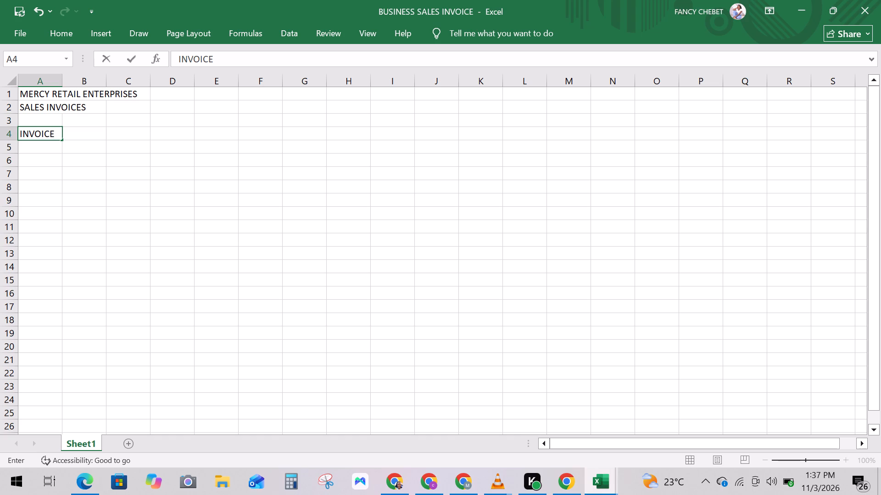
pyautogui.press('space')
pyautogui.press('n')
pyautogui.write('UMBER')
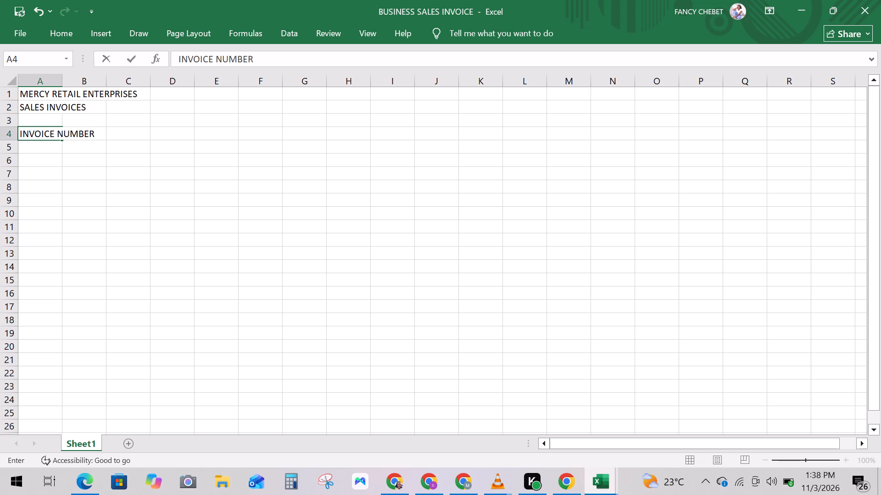
# Widen column A so the business name MERCY RETAIL ENTERPRISES fits within it.
pyautogui.click(57, 85)
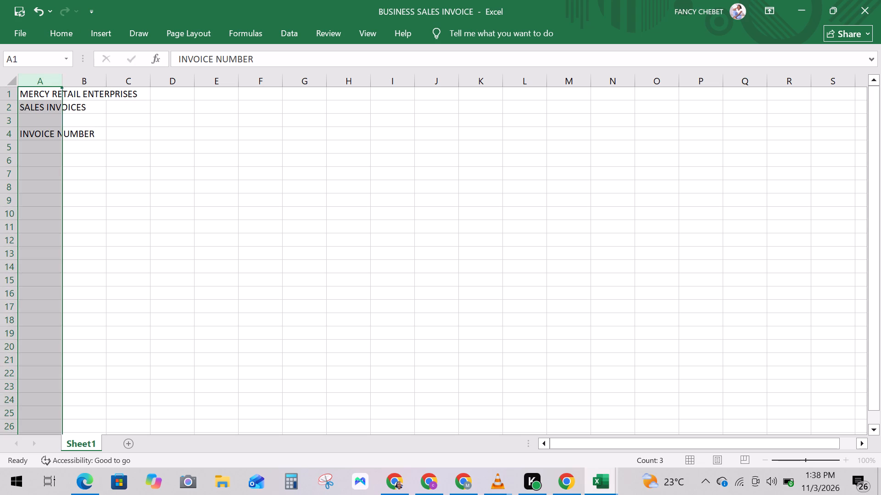
pyautogui.moveTo(61, 82); pyautogui.dragTo(141, 82)
pyautogui.click(178, 159)
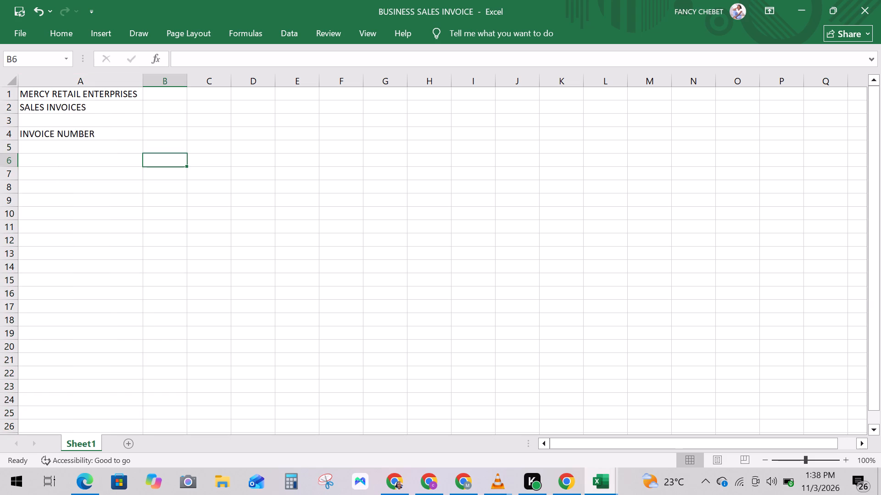
# Enter the invoice number INV-001 in cell B4, beside the INVOICE NUMBER label.
pyautogui.click(166, 133)
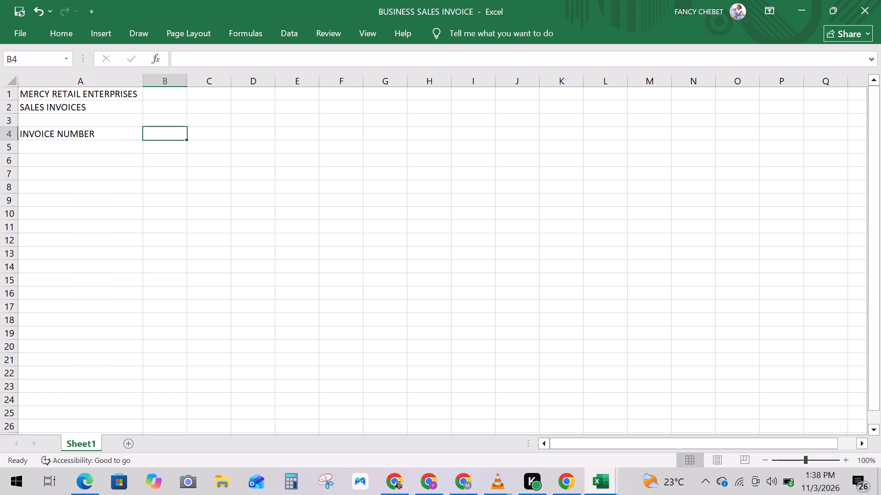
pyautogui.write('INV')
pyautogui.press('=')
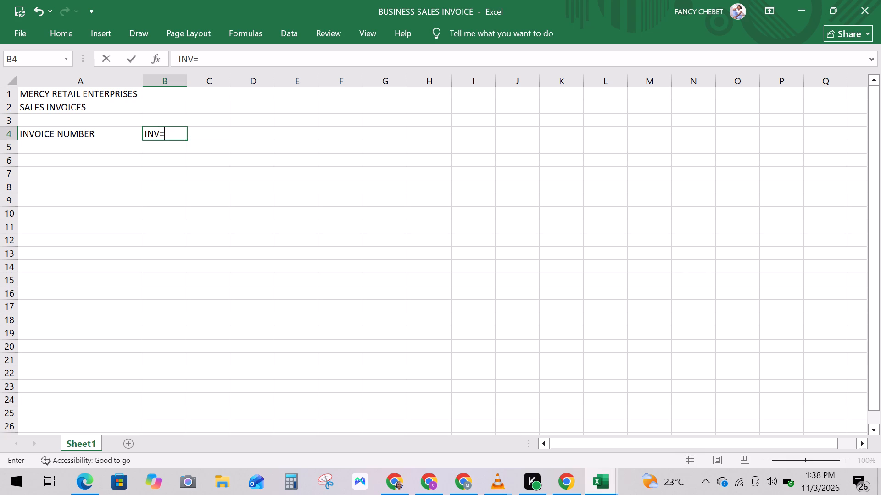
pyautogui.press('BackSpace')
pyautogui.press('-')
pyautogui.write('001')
# Enter the label INVOICE DATE in cell D4, on the same row as the invoice number.
pyautogui.click(257, 134)
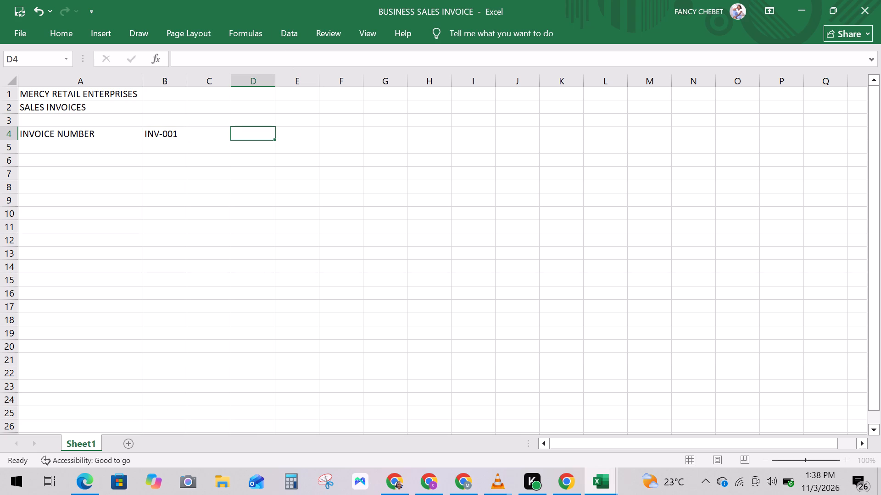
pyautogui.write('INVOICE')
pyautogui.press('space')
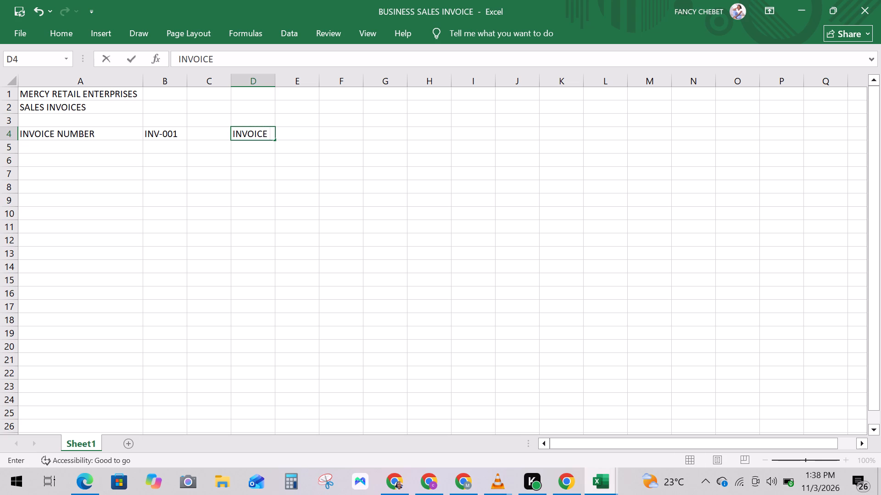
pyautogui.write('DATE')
# Widen column D so the INVOICE DATE label fits within it.
pyautogui.click(253, 98)
pyautogui.moveTo(277, 79); pyautogui.dragTo(280, 79)
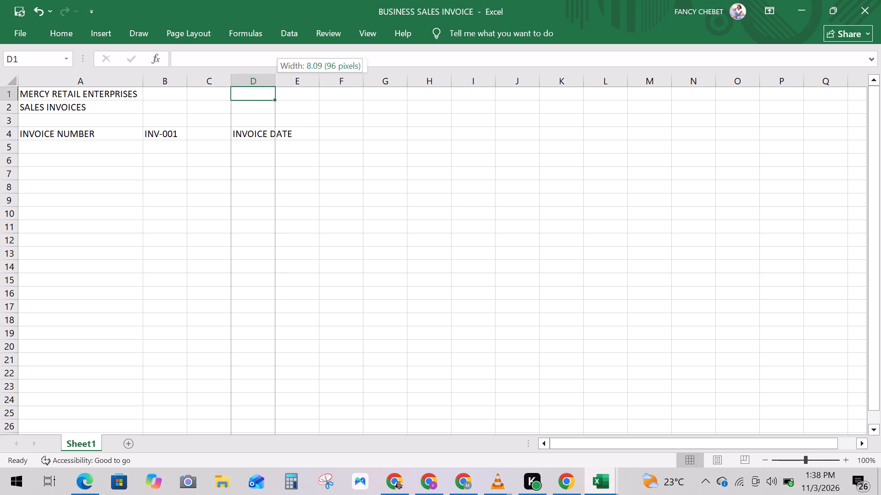
pyautogui.moveTo(280, 79); pyautogui.dragTo(298, 76)
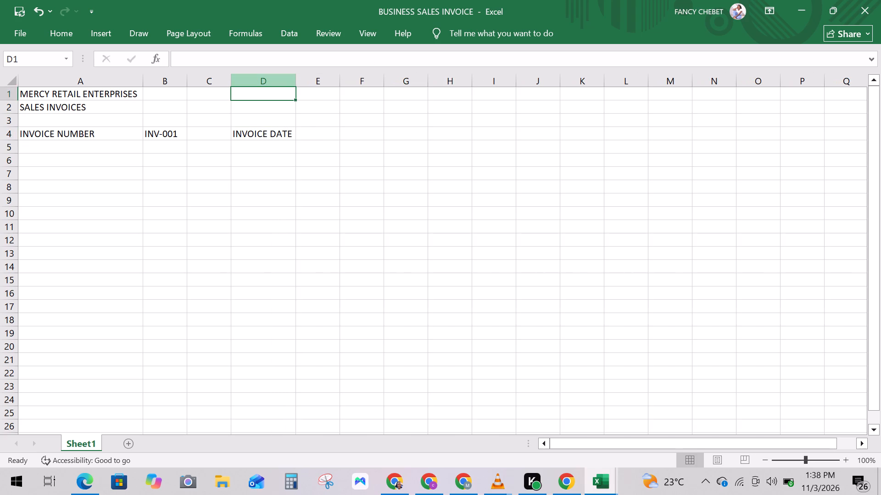
# Enter the invoice date 03/11/2026 in cell E4, beside the INVOICE DATE label.
pyautogui.click(312, 131)
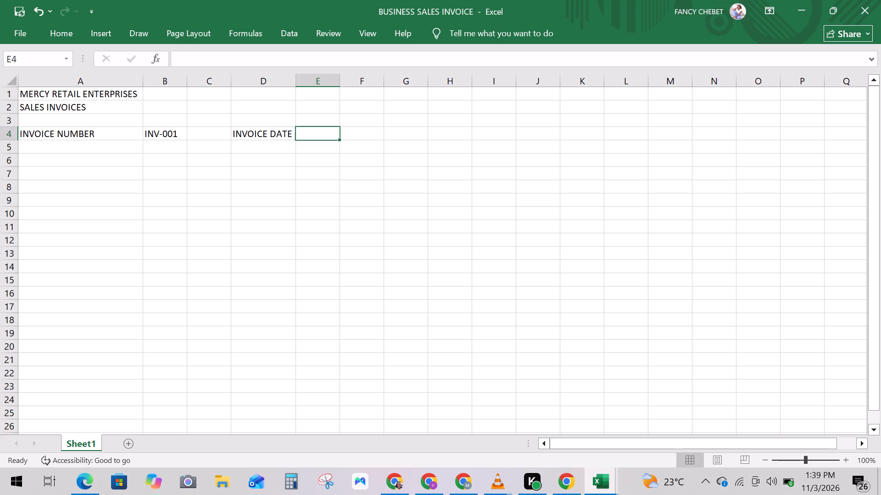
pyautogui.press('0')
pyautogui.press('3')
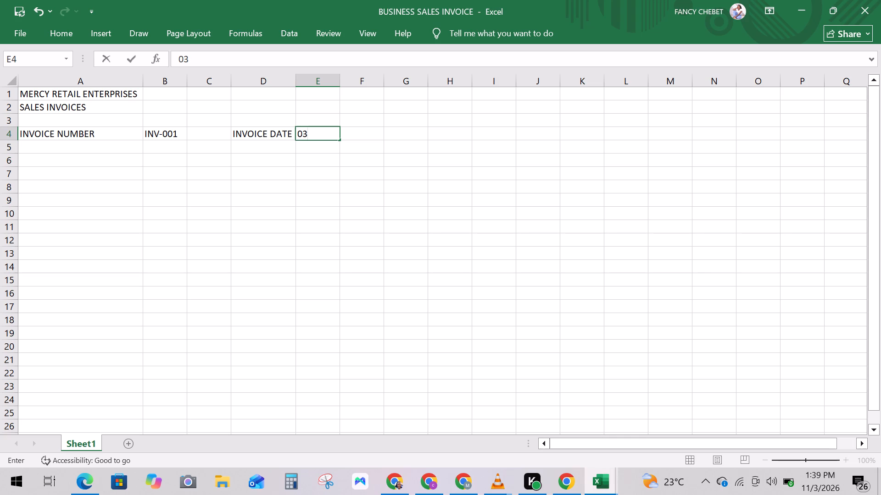
pyautogui.hotkey('shift', '?')
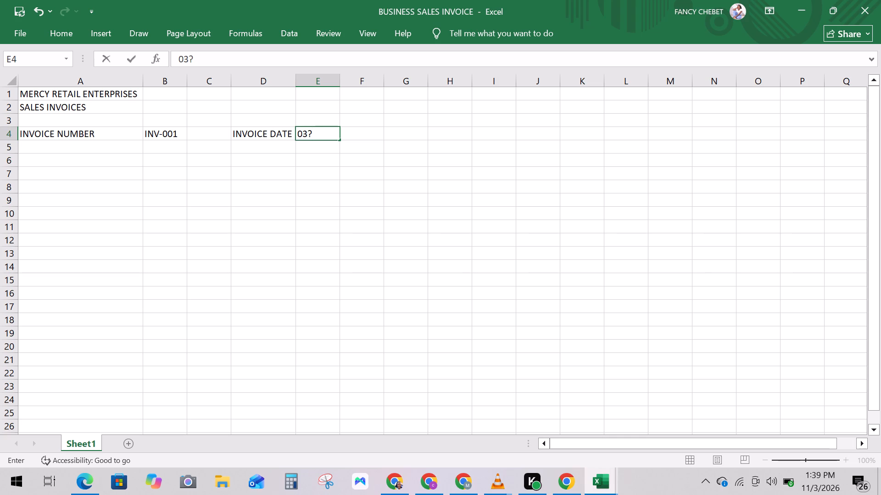
pyautogui.hotkey('shift', 'BackSpace')
pyautogui.hotkey('shift', '>')
pyautogui.hotkey('shift', 'BackSpace')
pyautogui.press('shift+less')
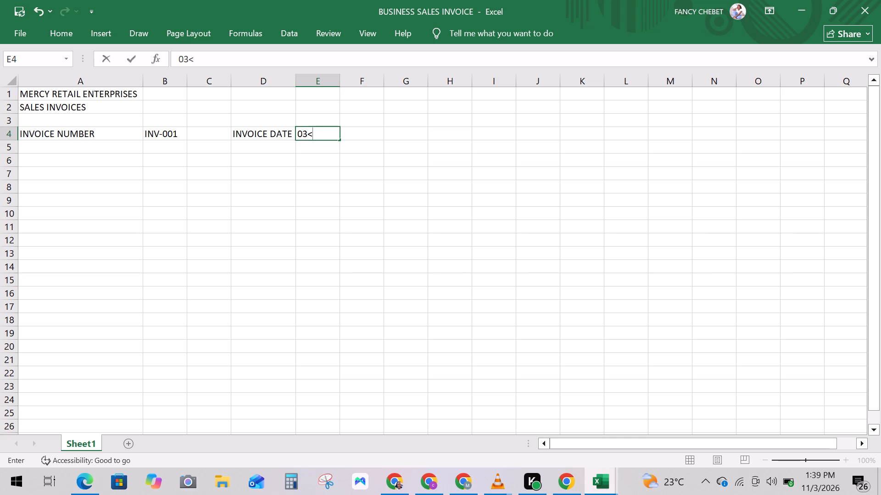
pyautogui.hotkey('shift', 'BackSpace')
pyautogui.press('shift+less')
pyautogui.press('BackSpace')
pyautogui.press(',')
pyautogui.press('BackSpace')
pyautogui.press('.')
pyautogui.press('BackSpace')
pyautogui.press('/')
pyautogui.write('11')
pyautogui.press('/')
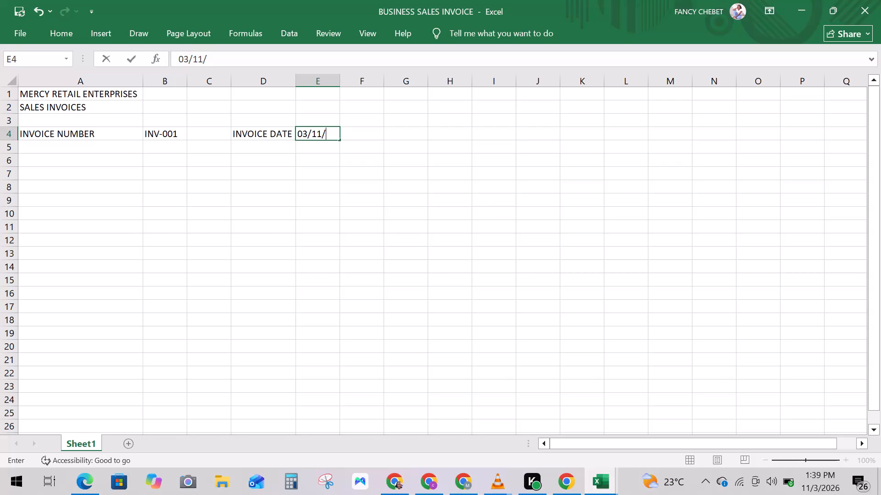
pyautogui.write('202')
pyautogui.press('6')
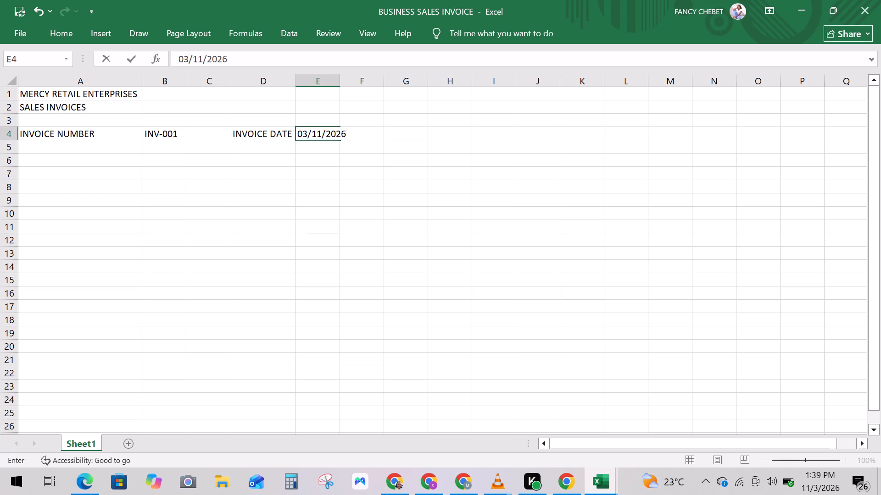
# Enter the label CUSTOMER NAME in cell A5 with the customer's name beside it in B5.
pyautogui.click(31, 146)
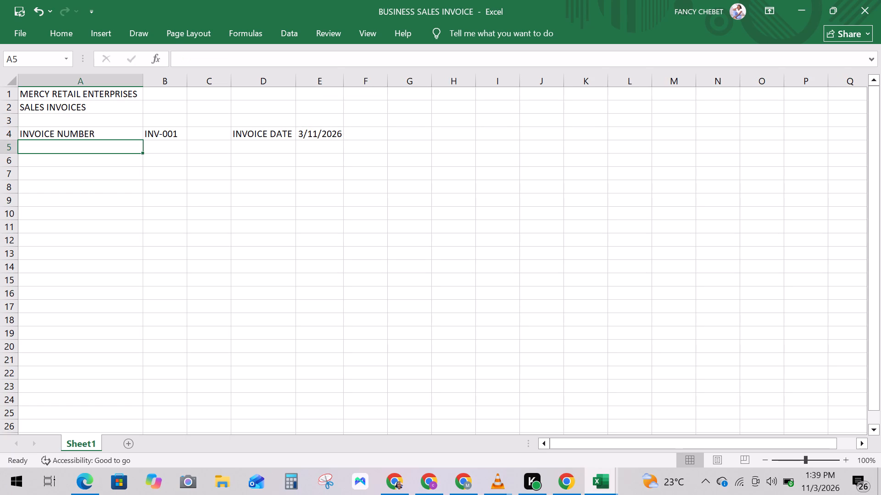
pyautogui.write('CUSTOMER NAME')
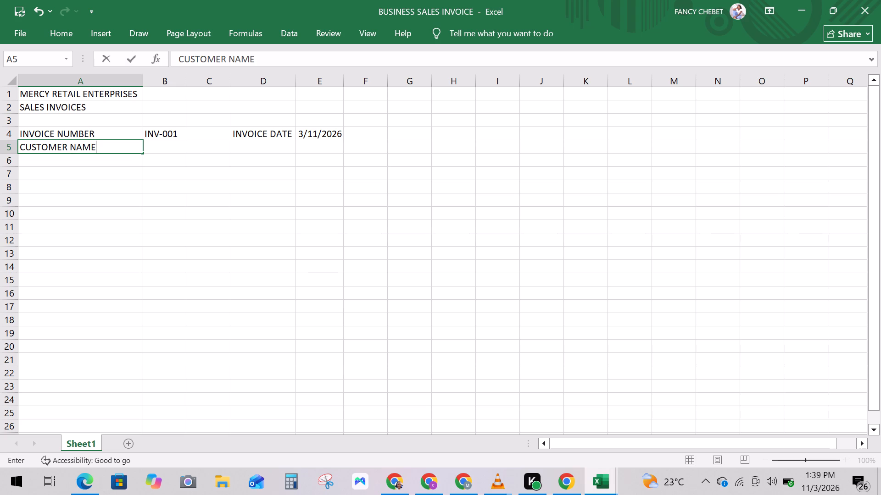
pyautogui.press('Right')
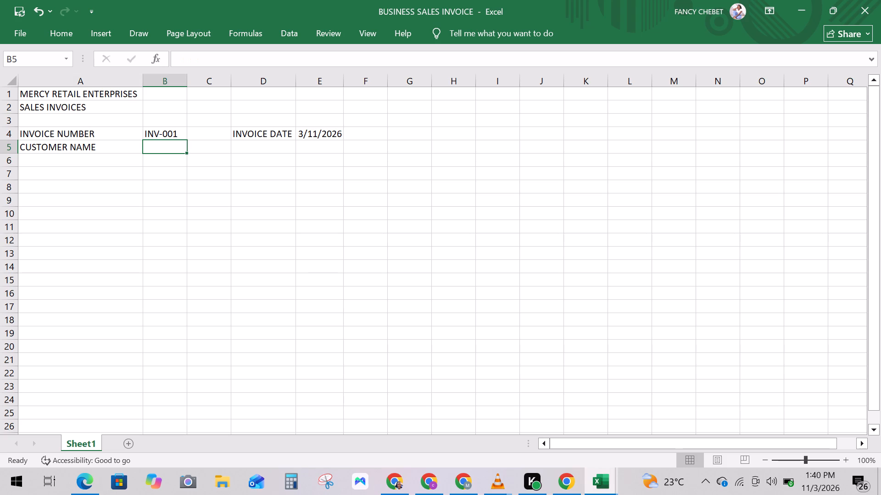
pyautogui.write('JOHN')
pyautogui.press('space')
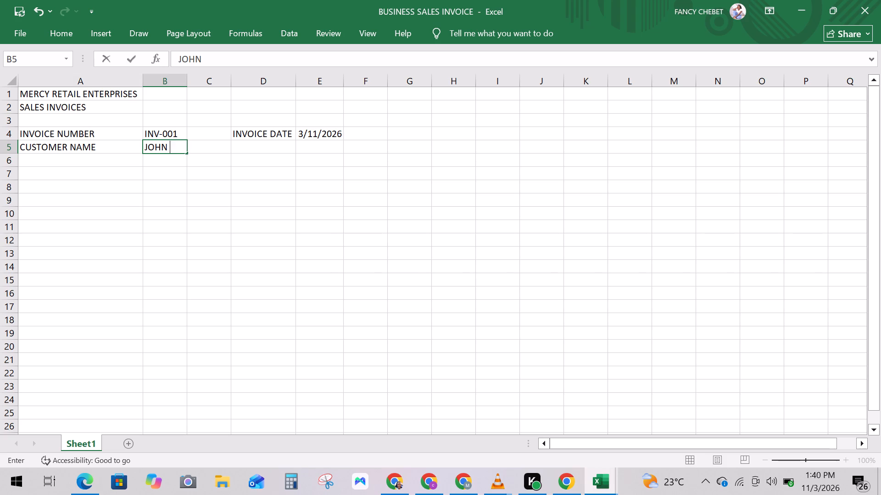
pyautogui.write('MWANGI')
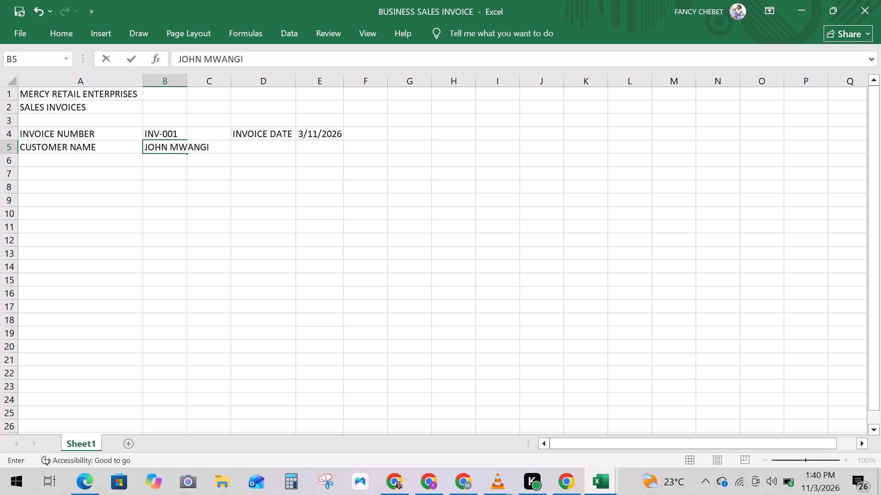
# Enter the label PAYMENT DUE in cell D5 with the due date 10/11/2026 beside it in E5.
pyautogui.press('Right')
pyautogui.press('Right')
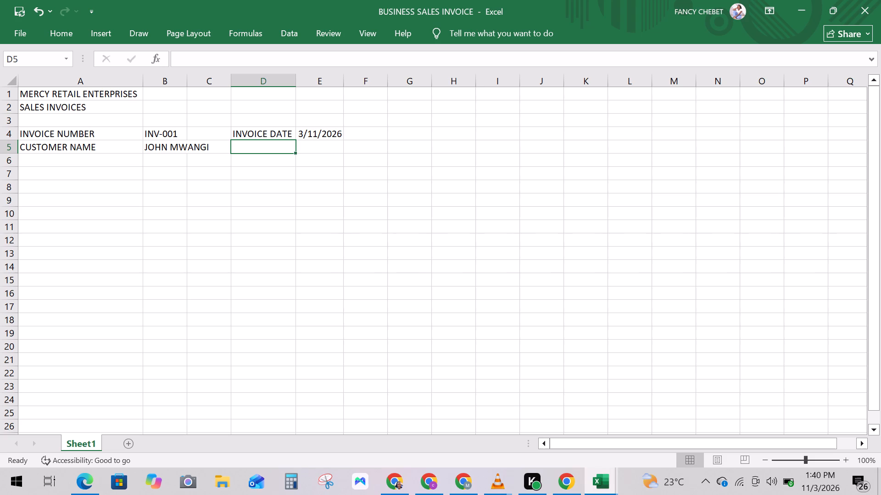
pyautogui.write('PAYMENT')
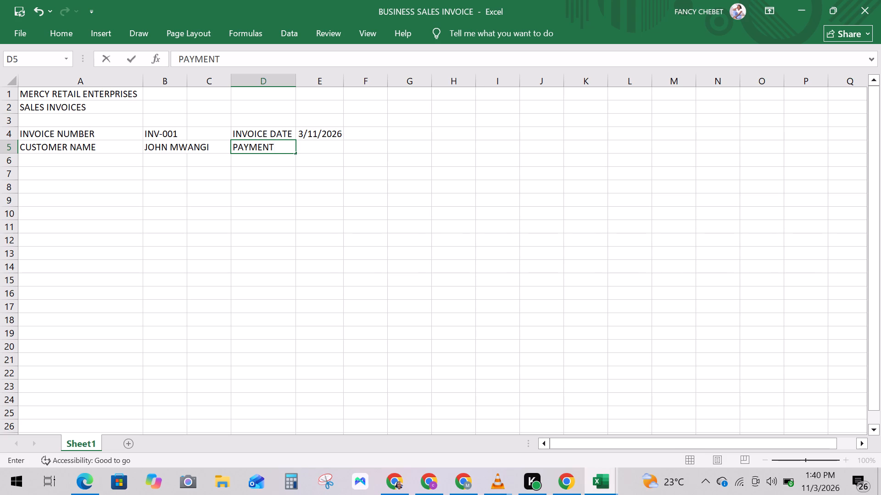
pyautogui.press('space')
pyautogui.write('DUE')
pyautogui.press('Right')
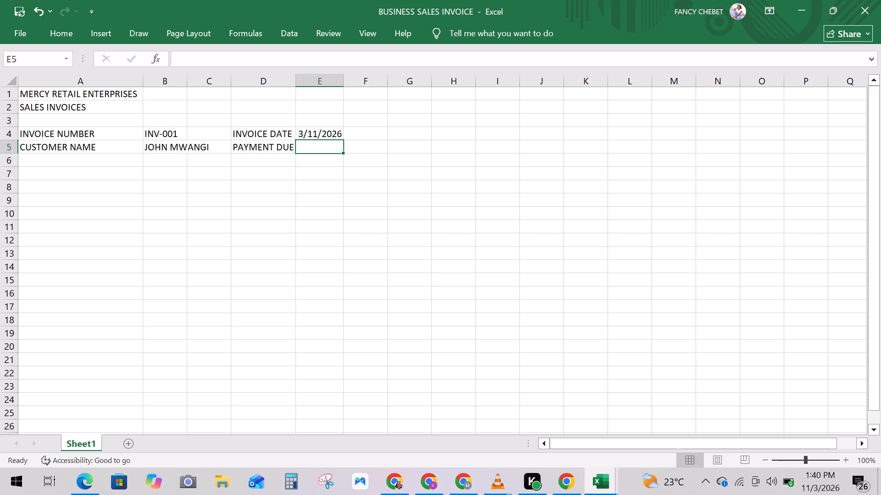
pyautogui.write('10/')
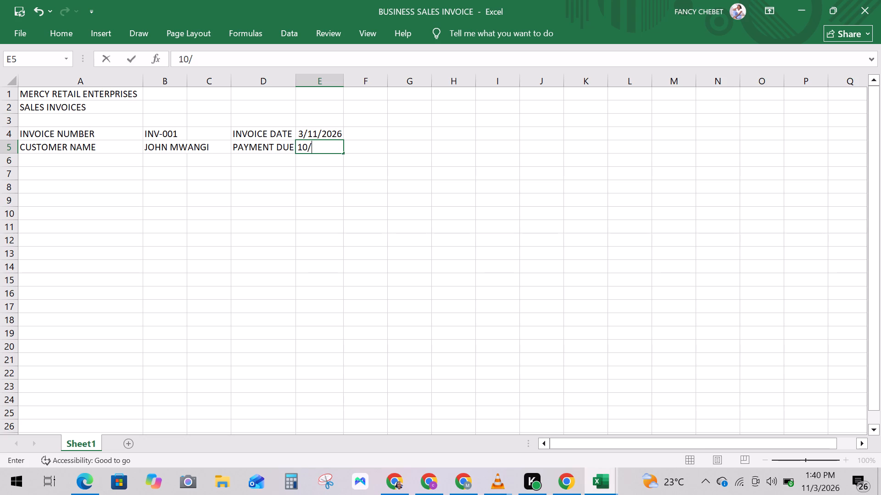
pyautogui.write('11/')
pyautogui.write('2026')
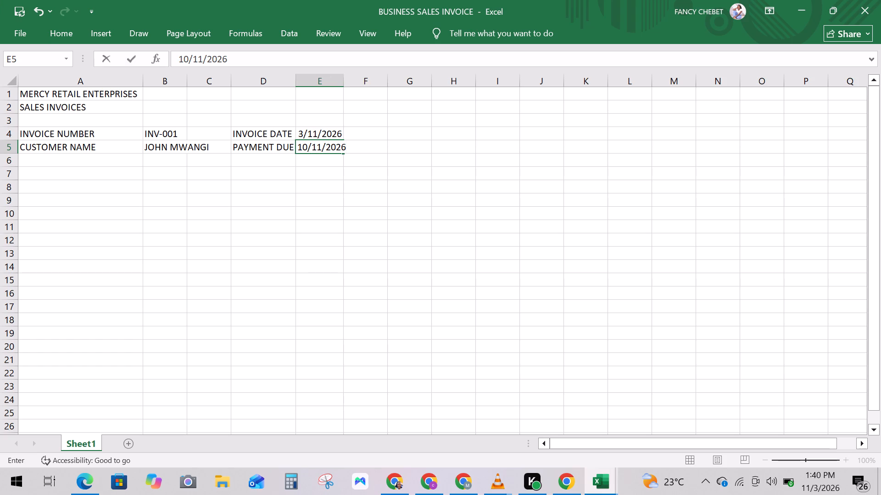
# Widen columns D and B so the PAYMENT DUE label and the customer's name fit within their own columns.
pyautogui.click(266, 95)
pyautogui.moveTo(297, 82); pyautogui.dragTo(307, 82)
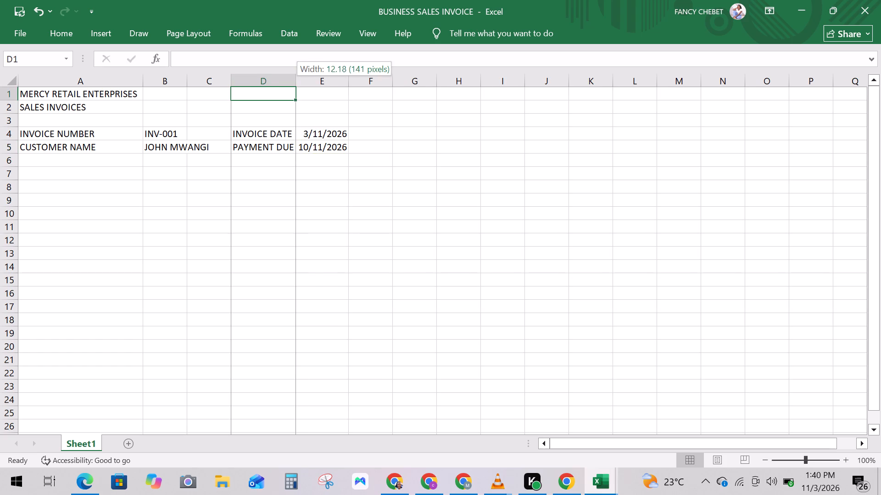
pyautogui.moveTo(307, 82); pyautogui.dragTo(310, 82)
pyautogui.click(176, 96)
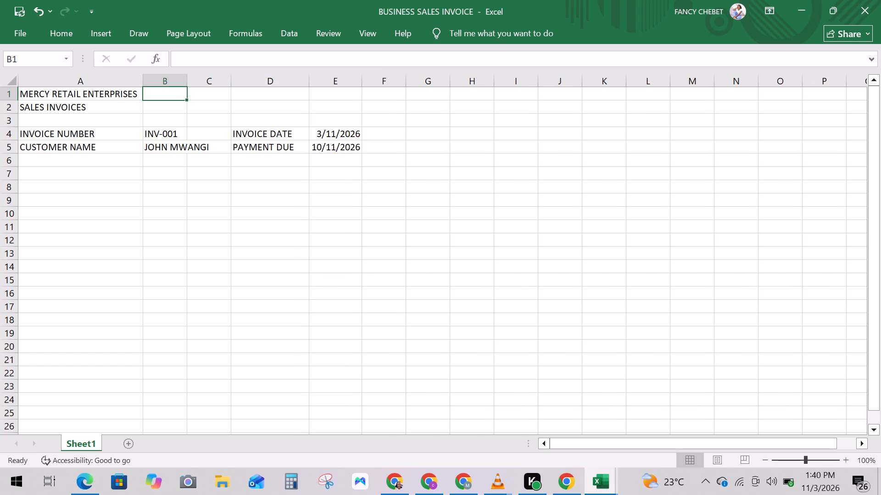
pyautogui.moveTo(187, 82); pyautogui.dragTo(222, 83)
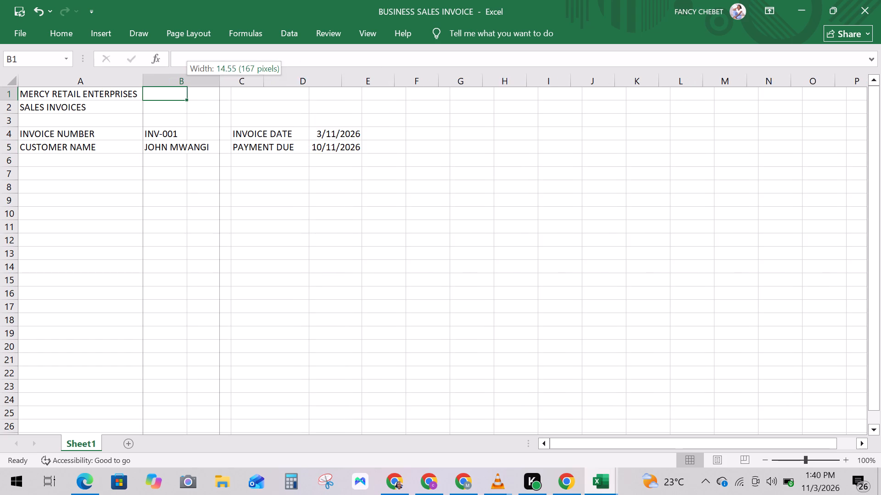
pyautogui.moveTo(222, 83); pyautogui.dragTo(223, 83)
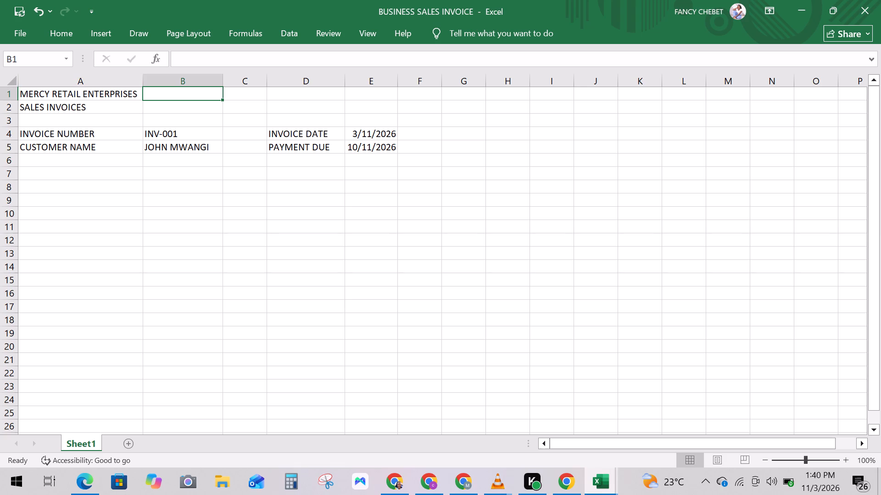
# Format the MERCY RETAIL ENTERPRISES heading in cell A1 as bold with font size 16.
pyautogui.moveTo(25, 94); pyautogui.dragTo(32, 94)
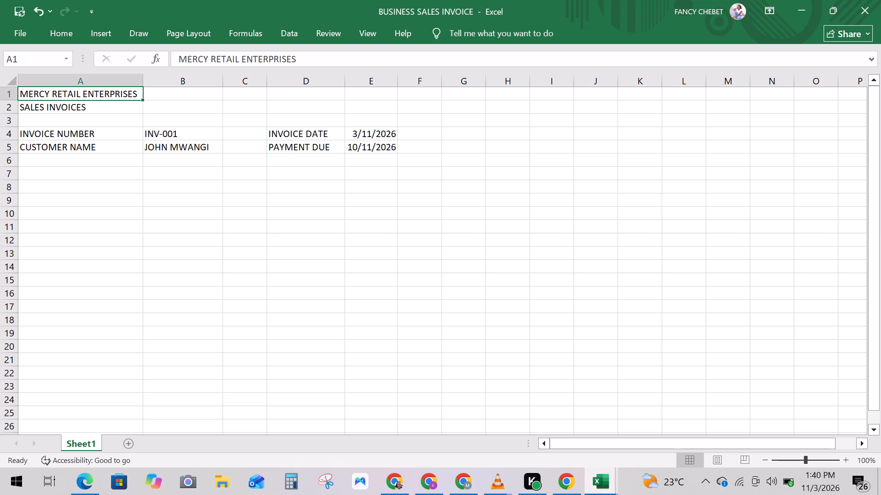
pyautogui.moveTo(28, 94); pyautogui.dragTo(123, 94)
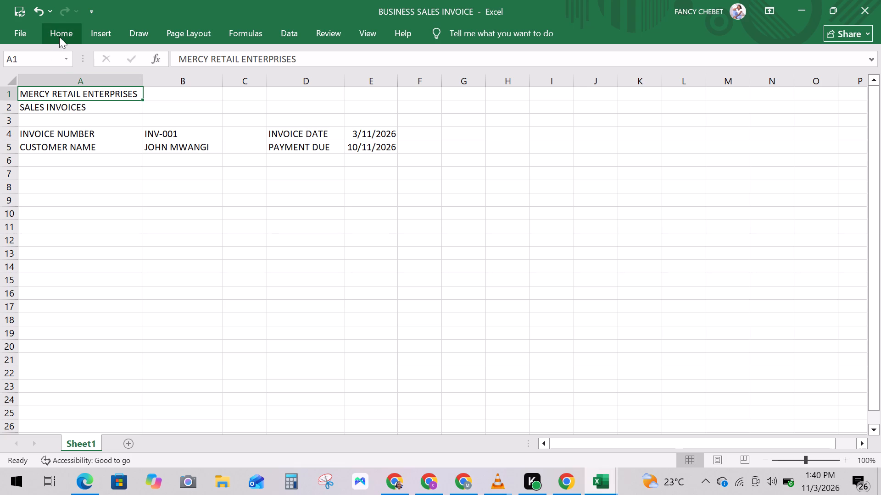
pyautogui.click(59, 37)
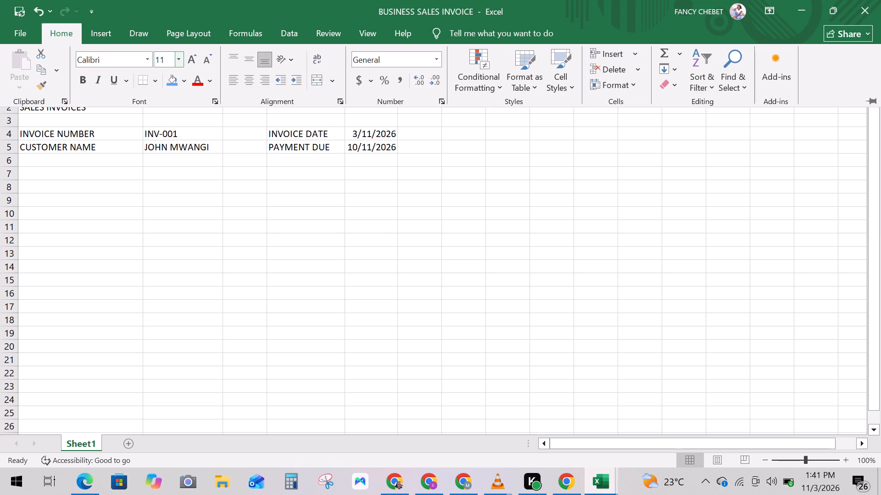
pyautogui.click(178, 62)
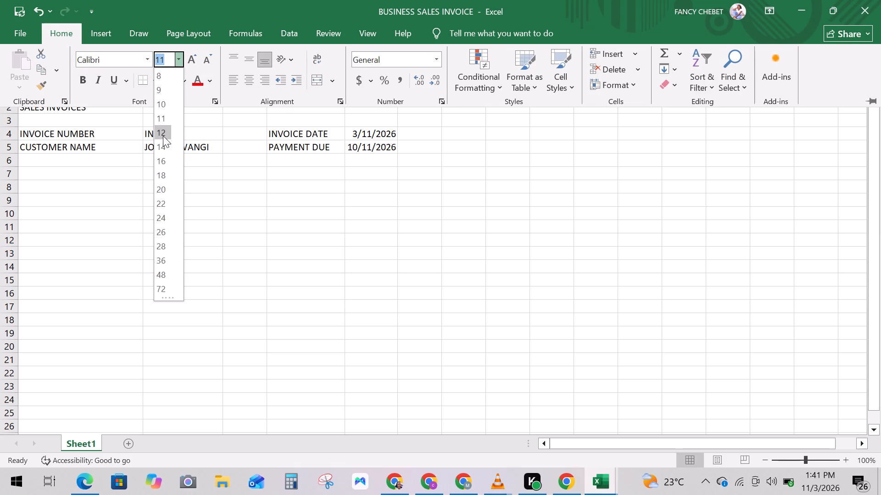
pyautogui.click(162, 156)
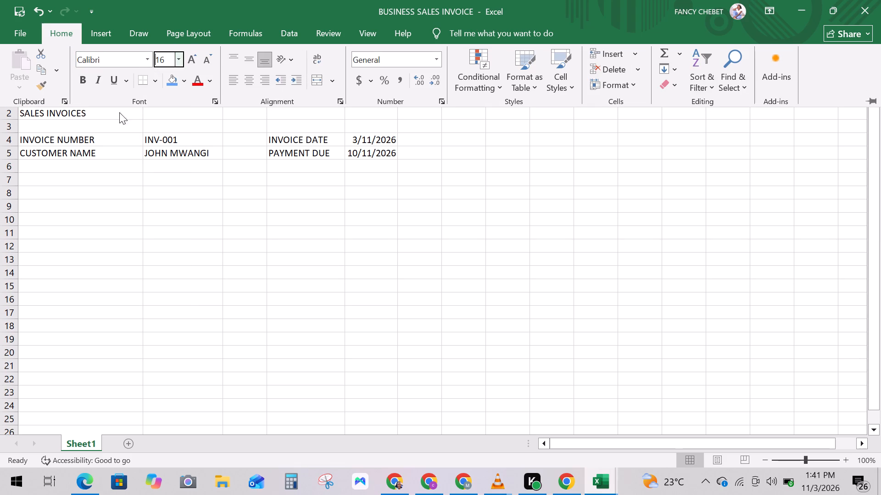
pyautogui.click(83, 77)
pyautogui.click(83, 112)
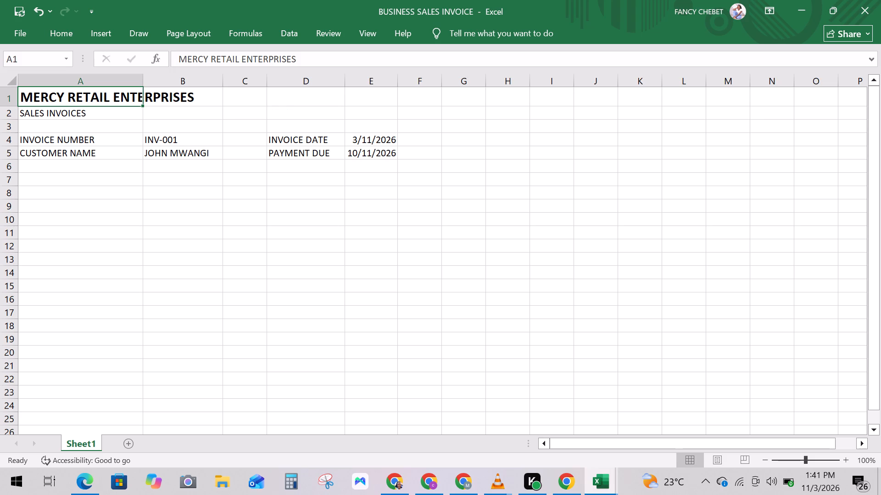
# Format the SALES INVOICES heading in cell A2 as bold with font size 14.
pyautogui.click(62, 116)
pyautogui.click(60, 37)
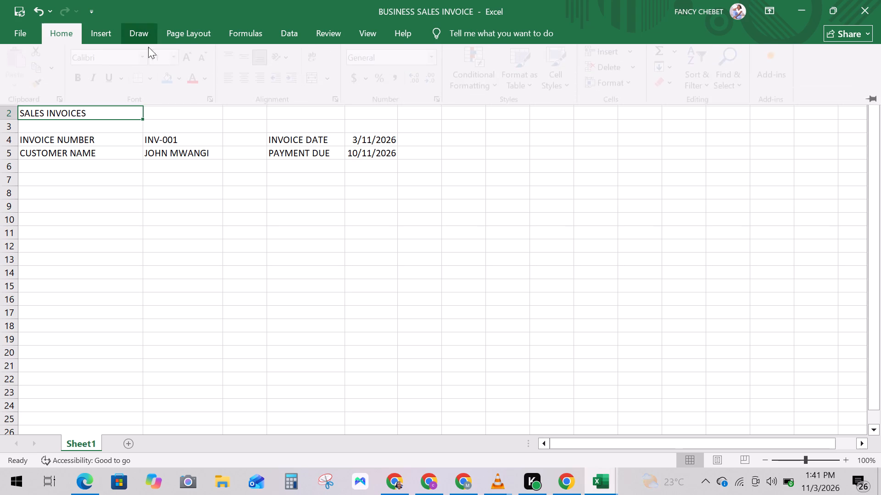
pyautogui.click(179, 60)
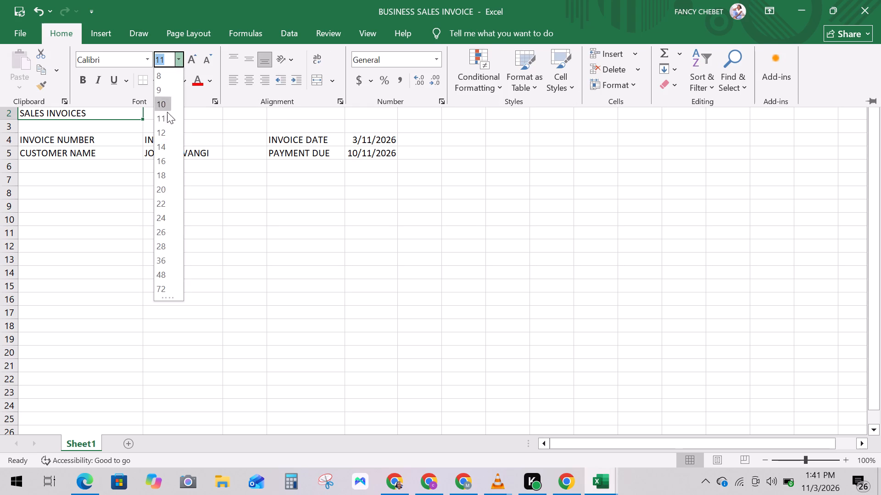
pyautogui.click(160, 144)
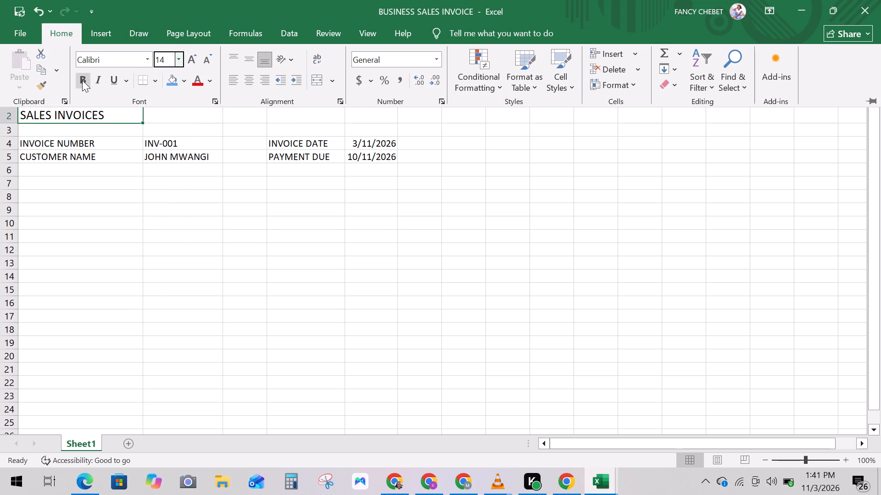
pyautogui.click(82, 80)
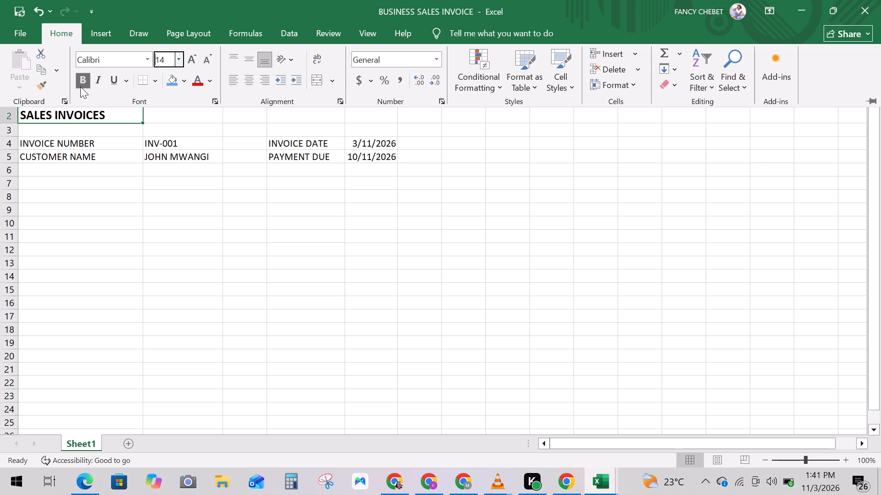
pyautogui.click(91, 174)
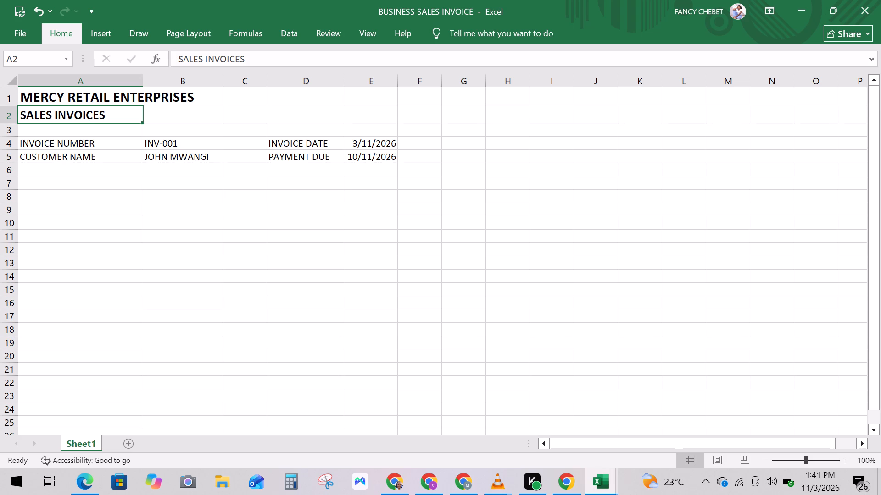
# Make the invoice number and invoice date row, cells A4 to E4, bold.
pyautogui.moveTo(30, 144); pyautogui.dragTo(361, 147)
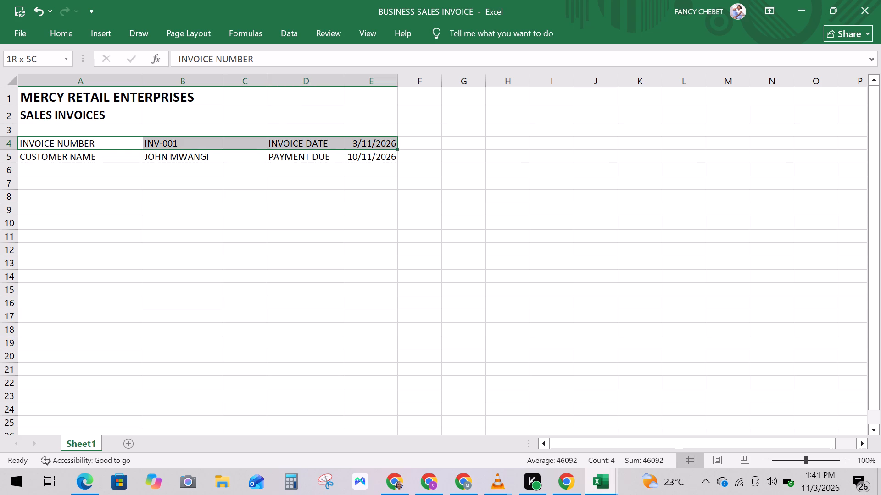
pyautogui.moveTo(361, 147); pyautogui.dragTo(368, 145)
pyautogui.click(59, 33)
pyautogui.click(82, 77)
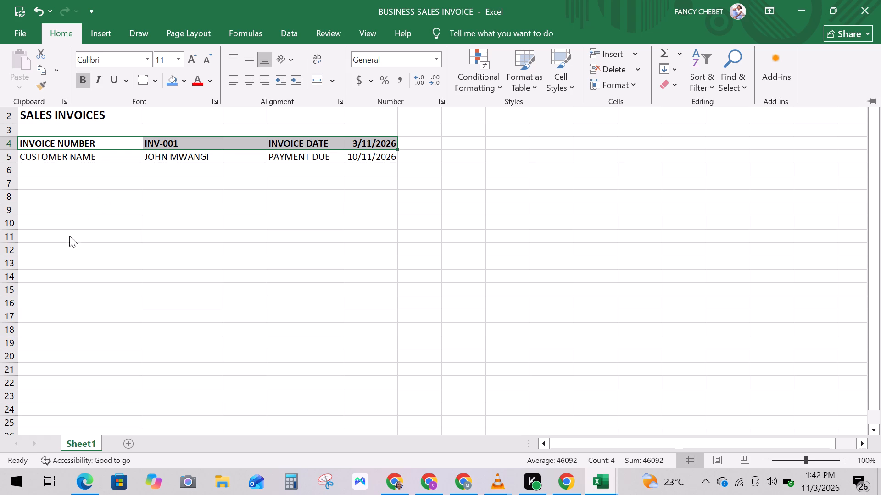
pyautogui.click(117, 234)
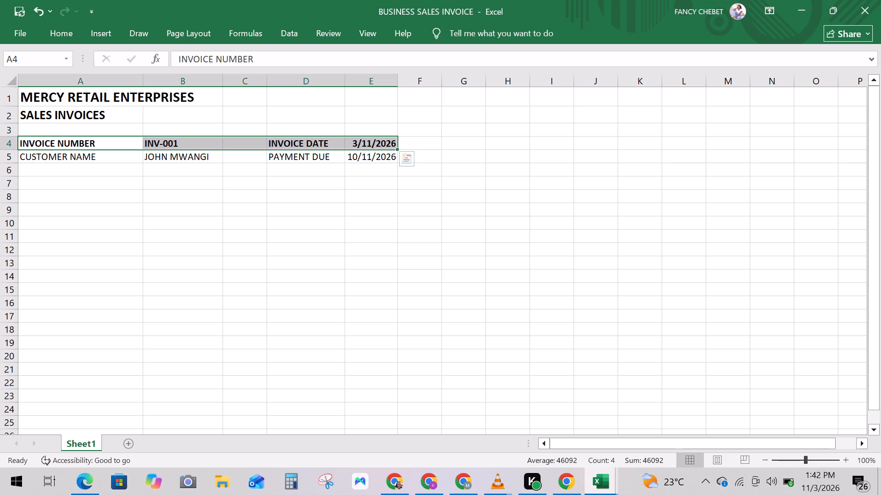
# Enter the item table headers ITEM NO., DESCRIPTION and QUANTITY in cells A7, B7 and C7.
pyautogui.click(30, 186)
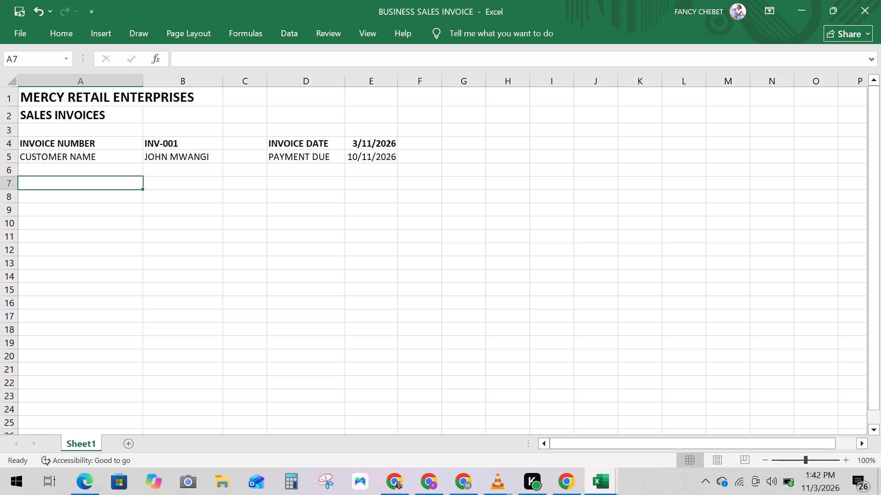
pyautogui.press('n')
pyautogui.press('BackSpace')
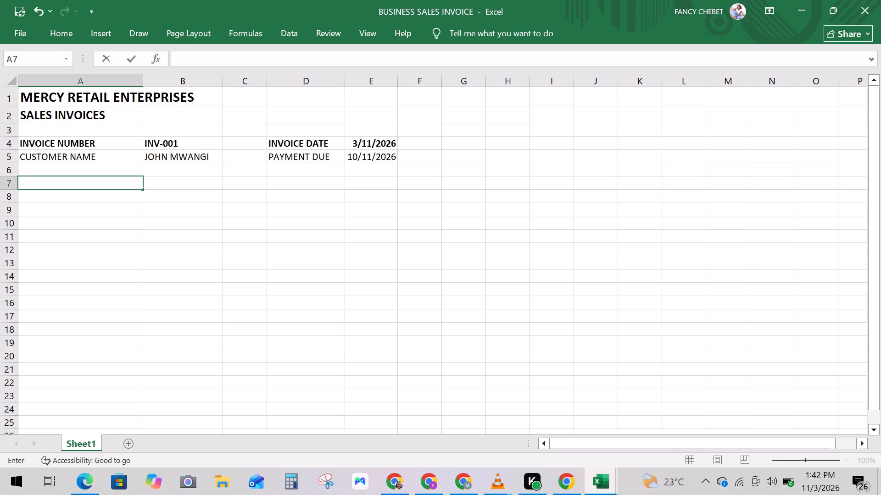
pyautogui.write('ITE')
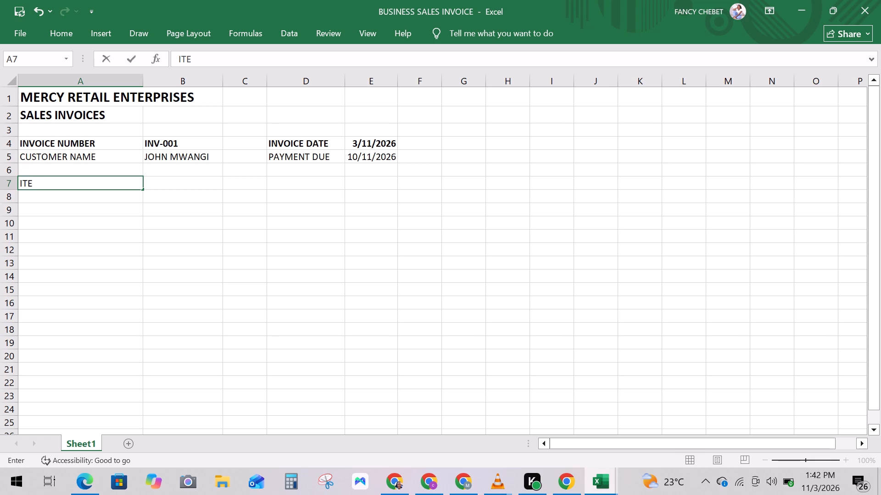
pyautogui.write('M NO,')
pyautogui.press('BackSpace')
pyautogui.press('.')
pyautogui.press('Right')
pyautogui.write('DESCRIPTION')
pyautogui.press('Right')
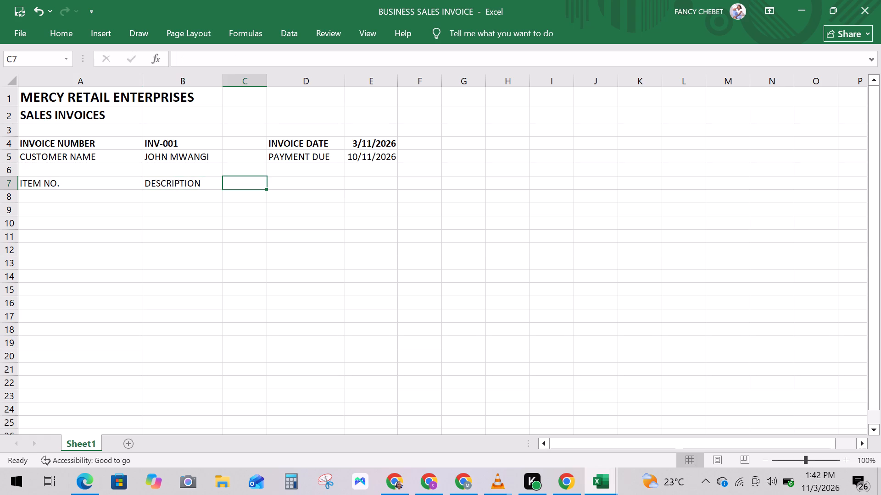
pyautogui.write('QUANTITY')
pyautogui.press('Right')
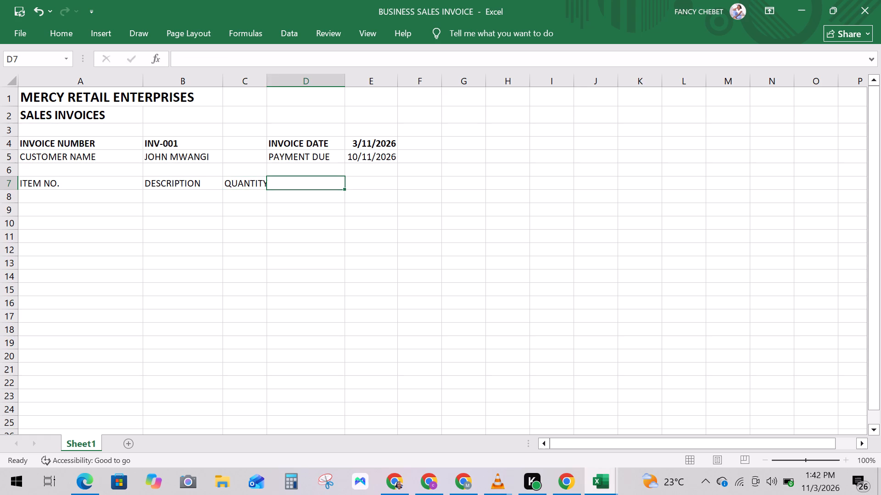
# Complete the item table header row with UNIT PRICES(KES) in cell D7 and TOTAL(KES) in cell E7.
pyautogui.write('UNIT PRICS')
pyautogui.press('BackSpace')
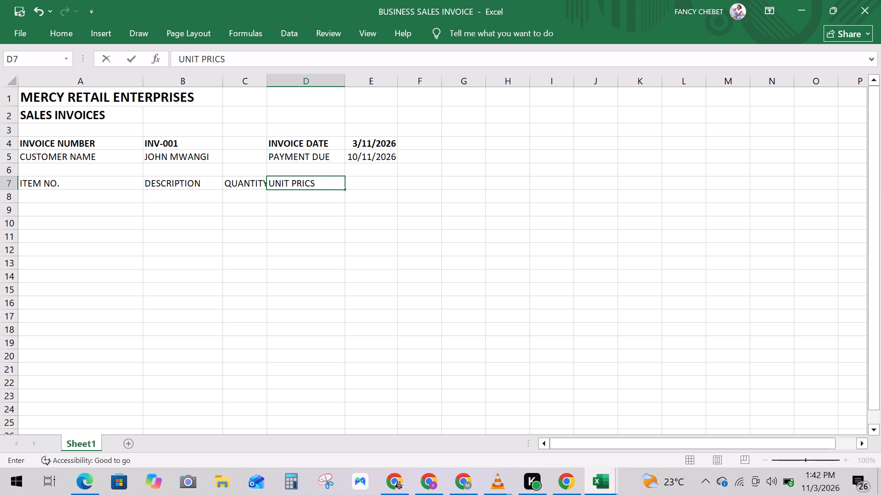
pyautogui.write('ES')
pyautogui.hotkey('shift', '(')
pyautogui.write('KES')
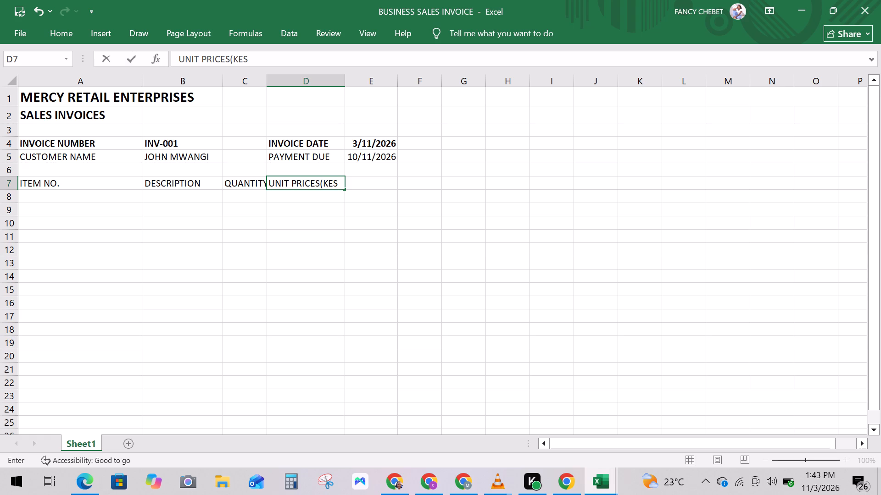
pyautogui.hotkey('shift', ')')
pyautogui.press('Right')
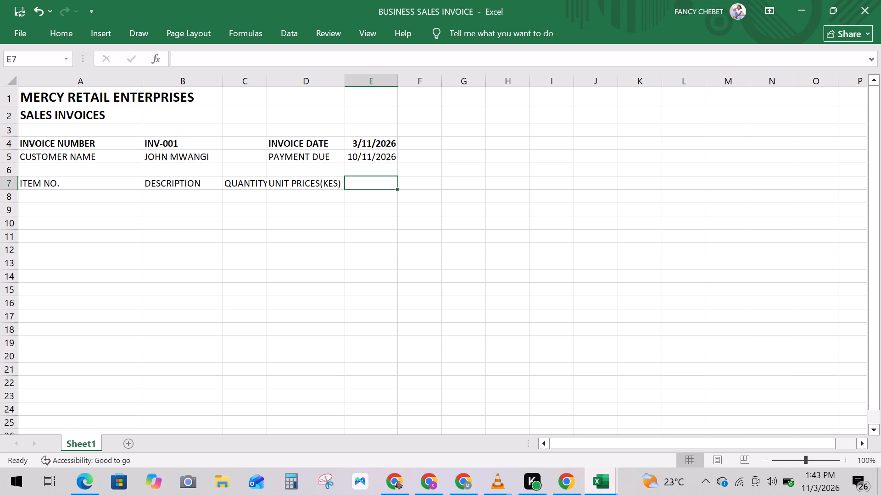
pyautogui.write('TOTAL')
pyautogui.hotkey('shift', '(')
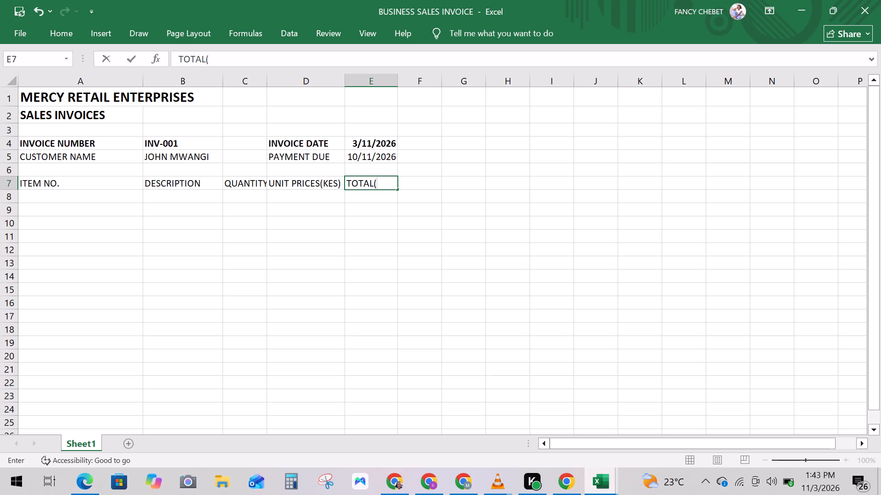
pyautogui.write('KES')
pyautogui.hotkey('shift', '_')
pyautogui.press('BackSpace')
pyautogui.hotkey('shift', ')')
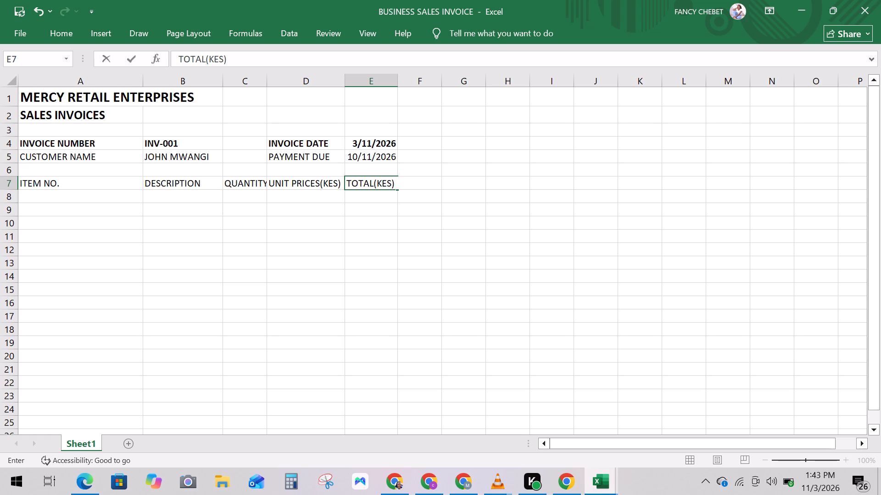
pyautogui.click(259, 92)
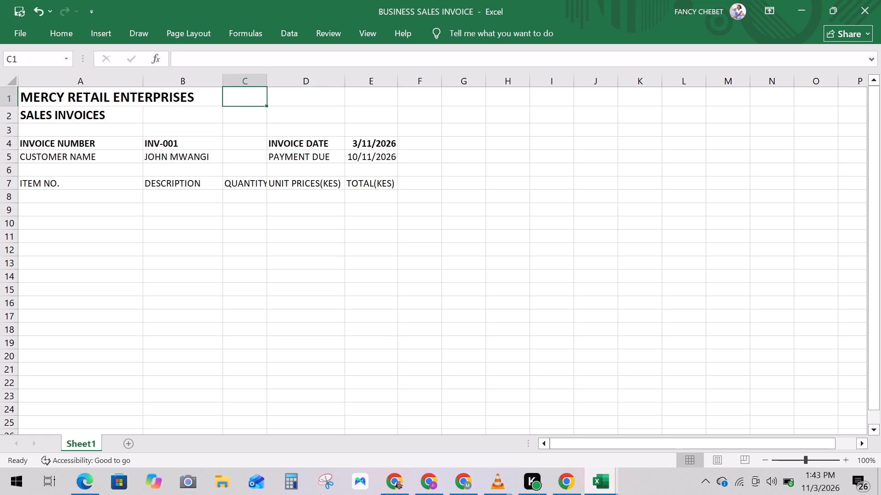
# Widen column C so the QUANTITY header fits within its own column.
pyautogui.moveTo(266, 81); pyautogui.dragTo(292, 82)
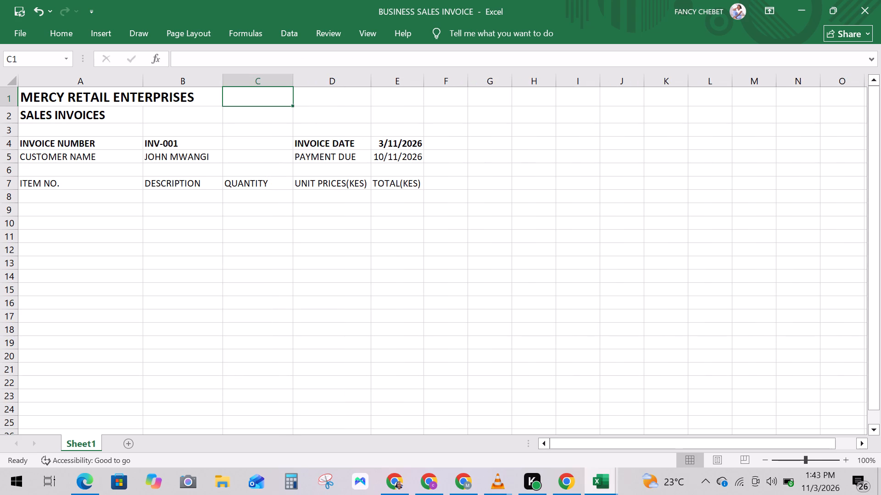
# Number the items 1 to 5 under ITEM NO. in cells A8 to A12.
pyautogui.scroll(-1, 280, 233)
pyautogui.scroll(1, 280, 231)
pyautogui.click(52, 193)
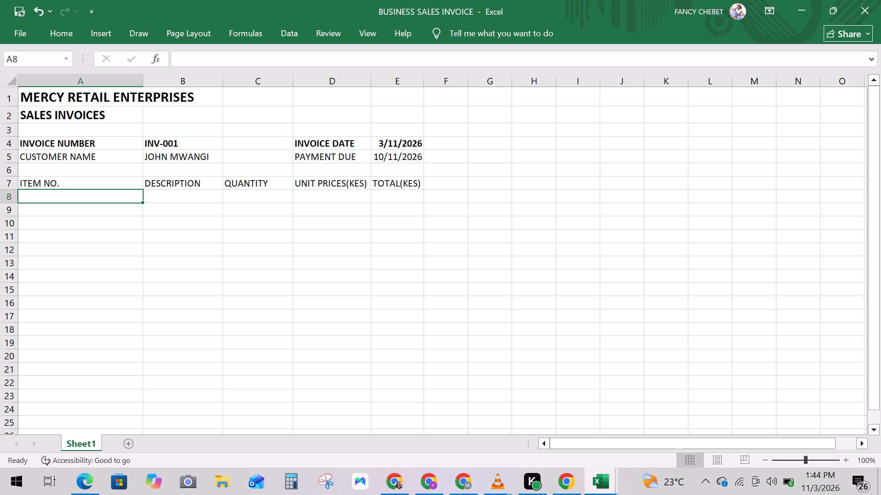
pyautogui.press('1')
pyautogui.press('Down')
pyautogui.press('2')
pyautogui.press('Down')
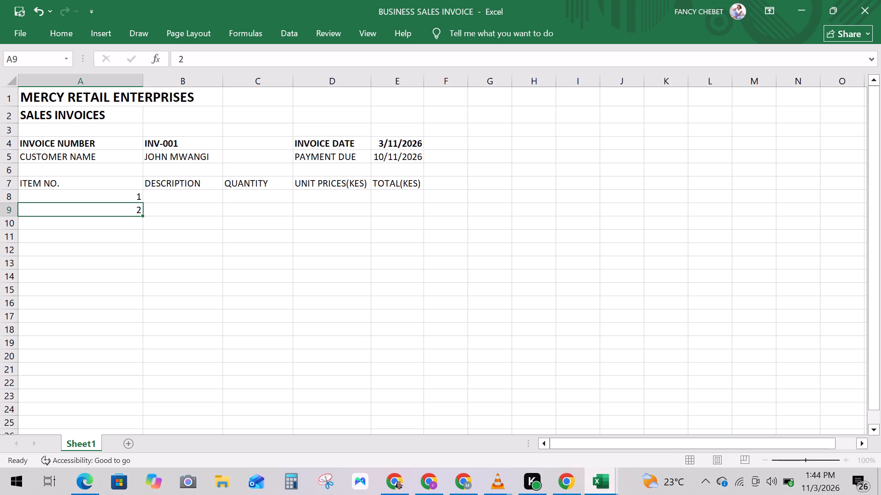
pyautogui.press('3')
pyautogui.press('Down')
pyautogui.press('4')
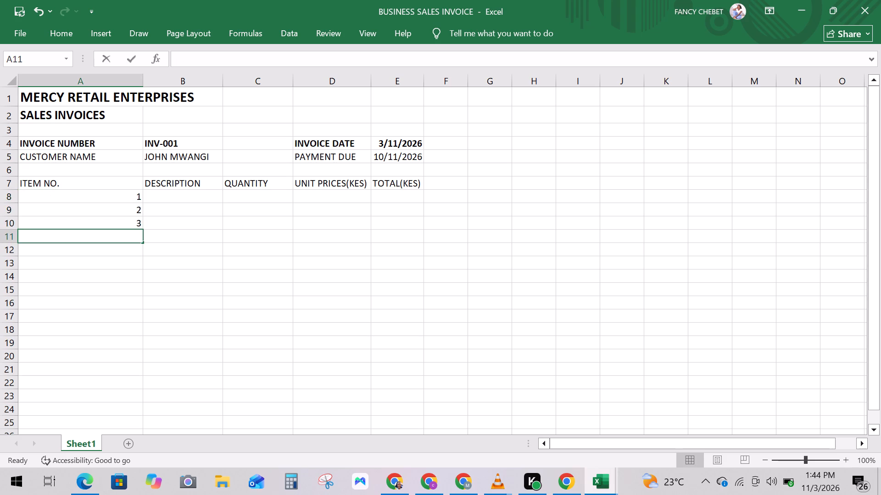
pyautogui.press('Down')
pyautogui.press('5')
pyautogui.press('Down')
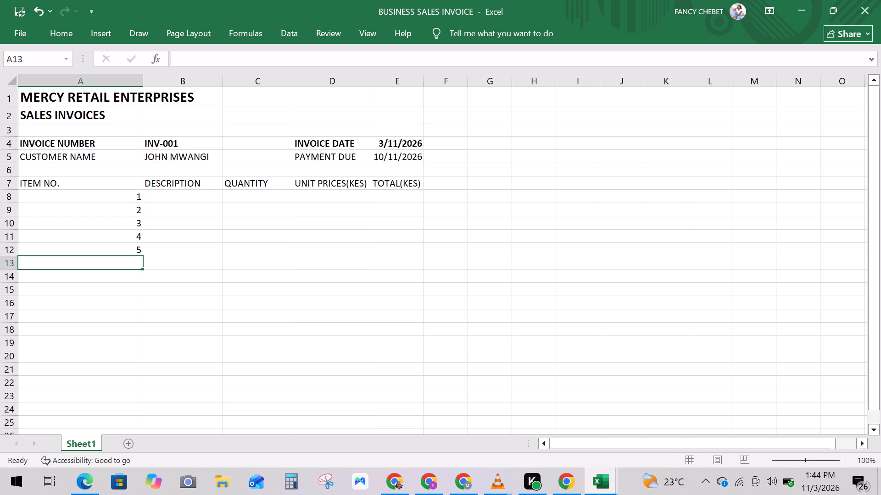
# Fill the DESCRIPTION column from B8 to B12 with office chairs, office desks, notebooks, pens and files.
pyautogui.click(153, 198)
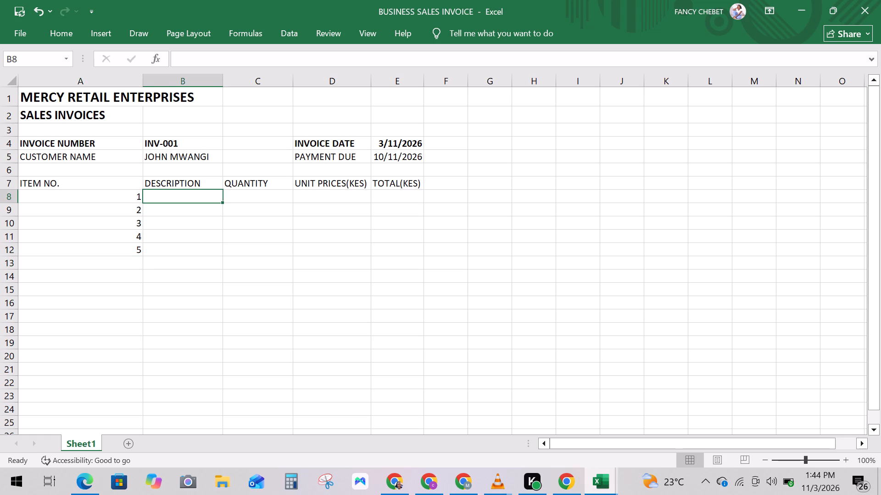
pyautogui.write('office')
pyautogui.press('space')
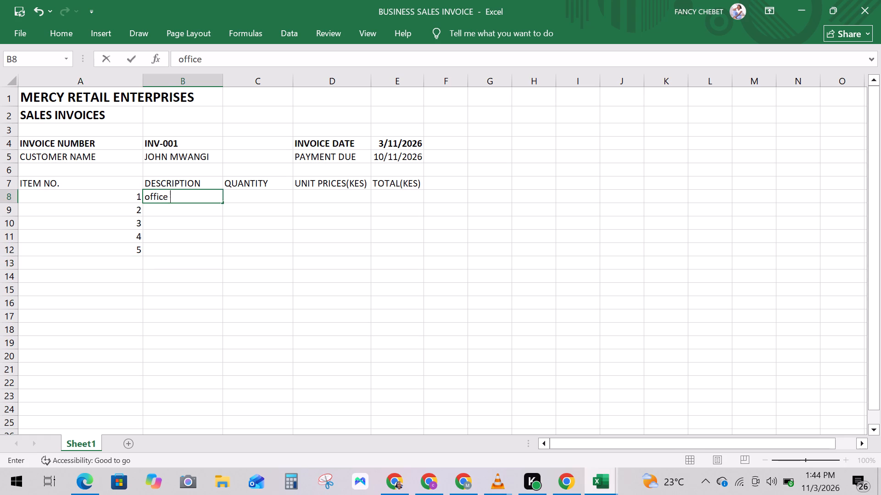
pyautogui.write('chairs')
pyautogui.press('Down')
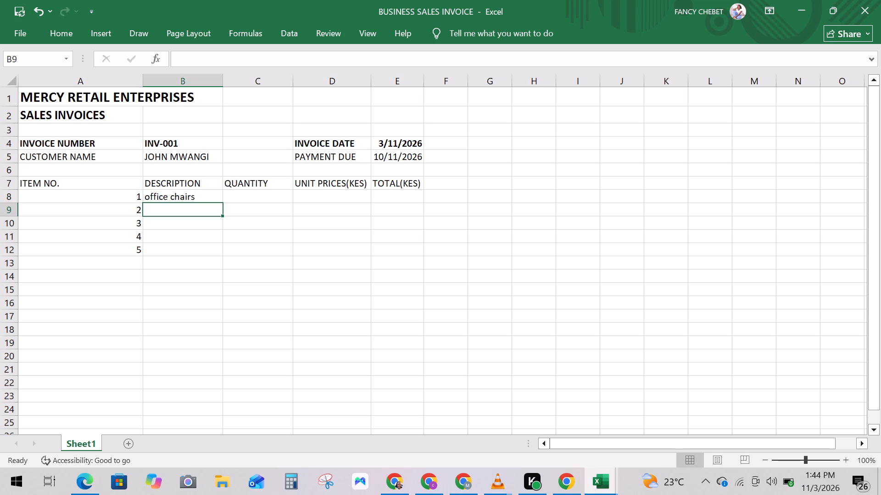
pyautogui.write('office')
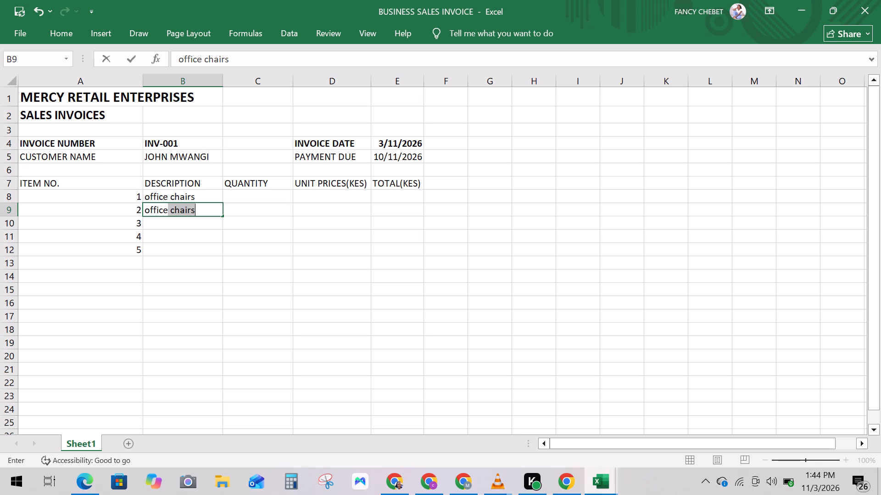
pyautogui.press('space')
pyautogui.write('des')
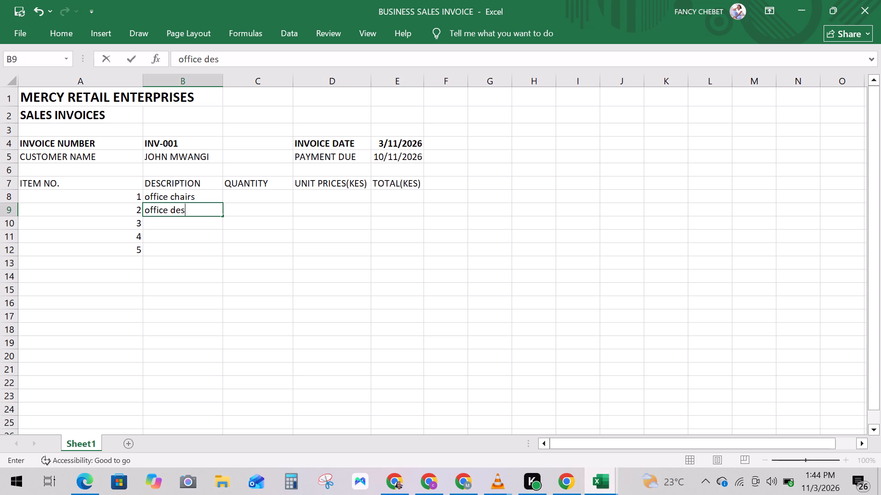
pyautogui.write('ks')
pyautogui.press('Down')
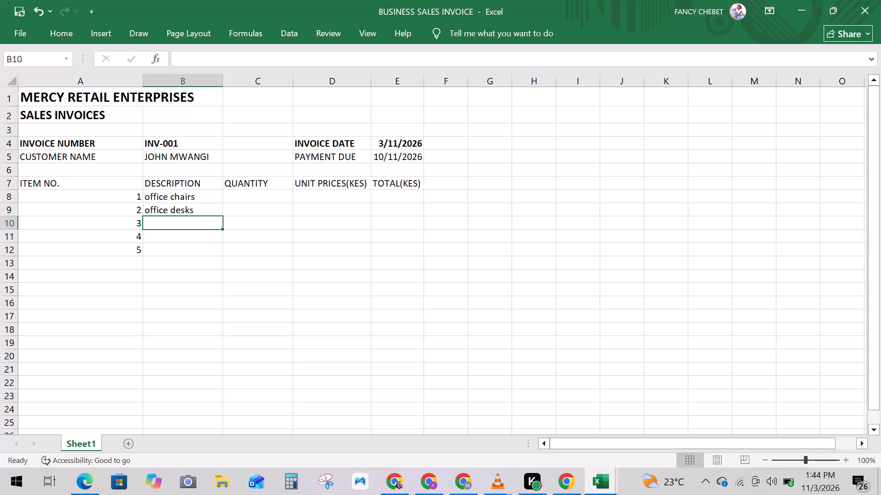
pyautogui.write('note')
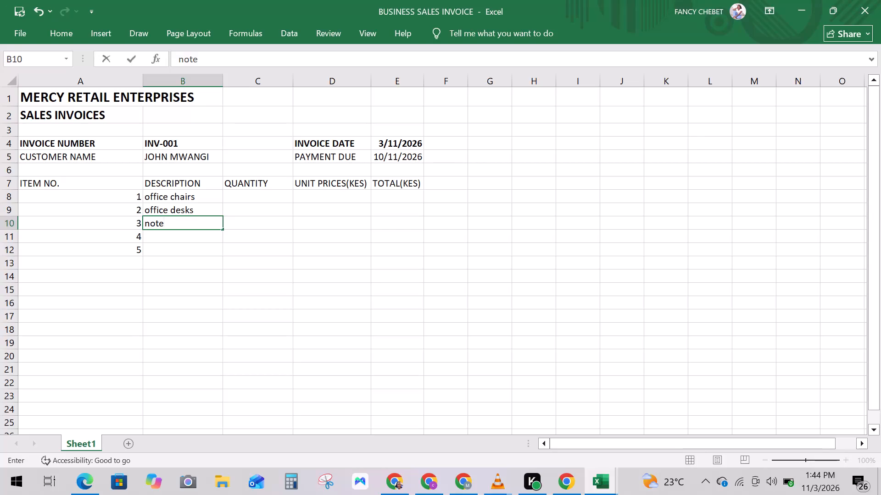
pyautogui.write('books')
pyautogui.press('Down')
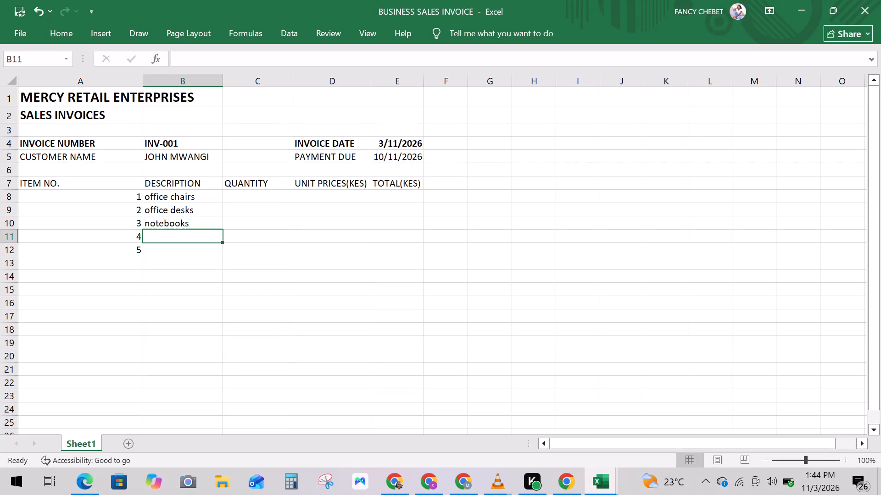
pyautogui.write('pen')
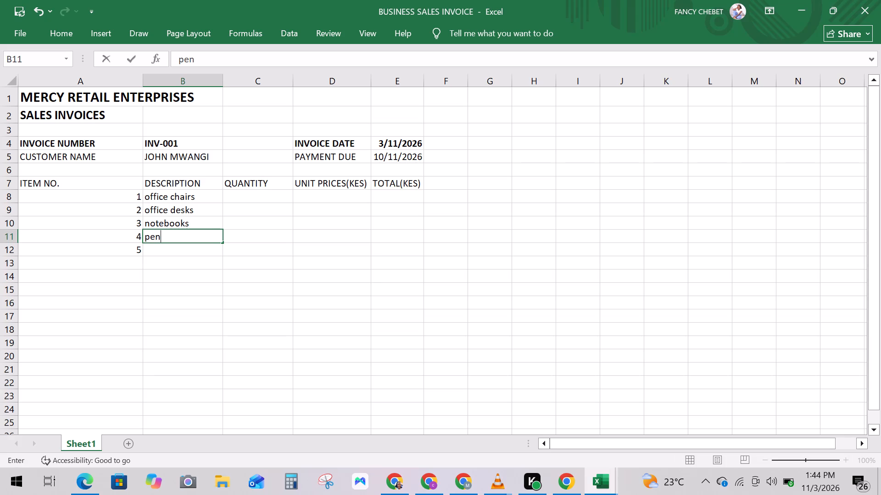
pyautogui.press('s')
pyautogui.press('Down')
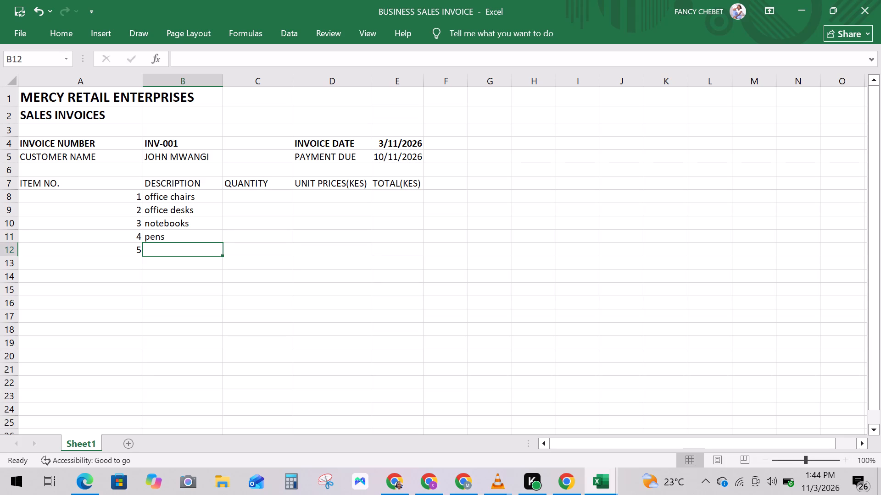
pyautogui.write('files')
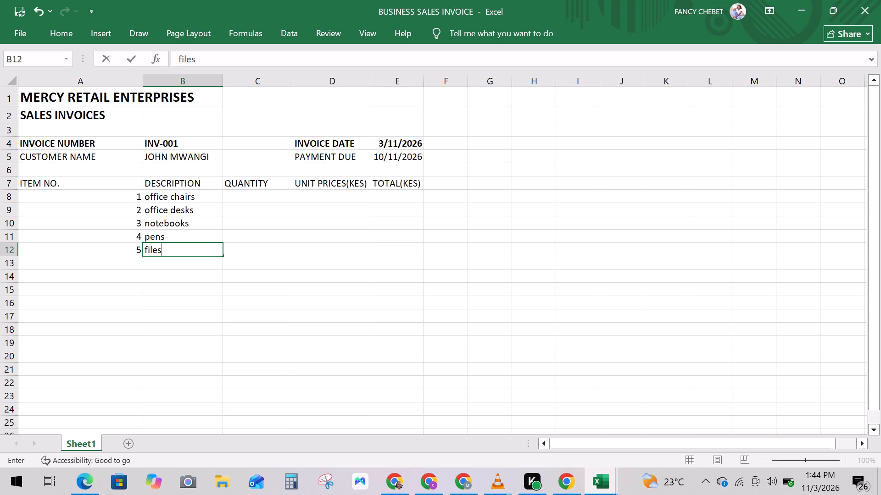
# Fill the QUANTITY column from C8 to C12 with 2, 3, 10, 20 and 5.
pyautogui.click(245, 198)
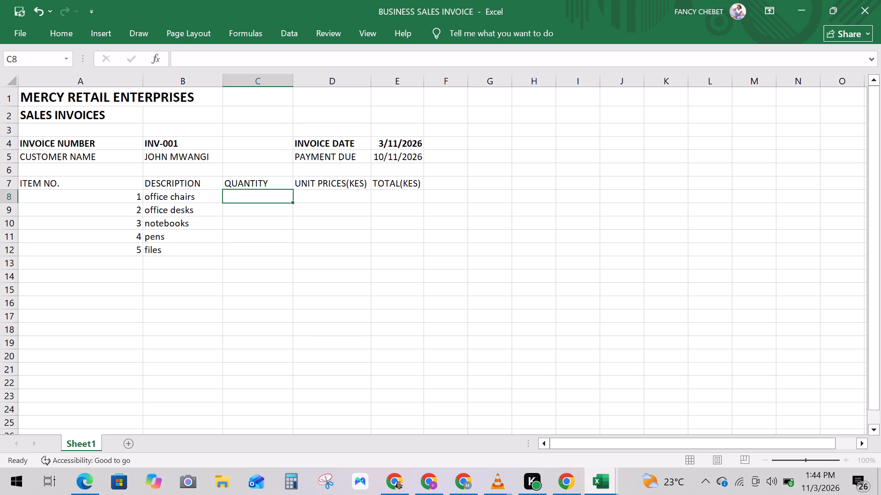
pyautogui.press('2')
pyautogui.press('Down')
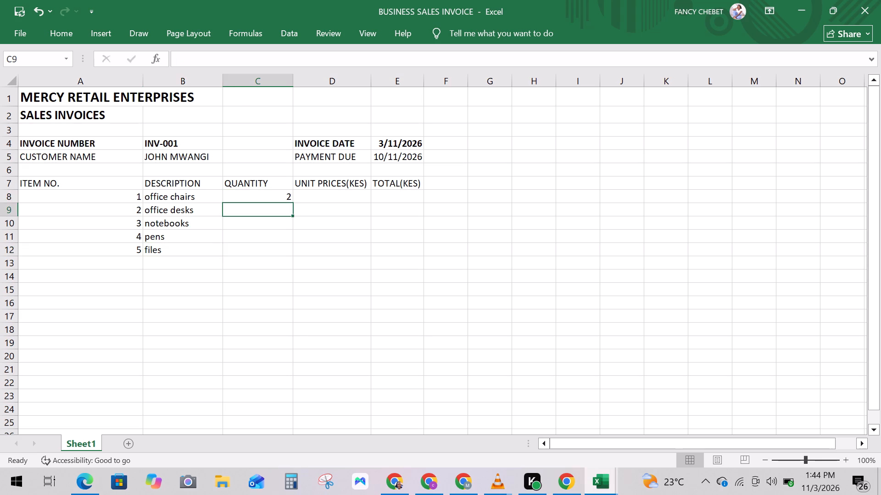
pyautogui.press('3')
pyautogui.press('Down')
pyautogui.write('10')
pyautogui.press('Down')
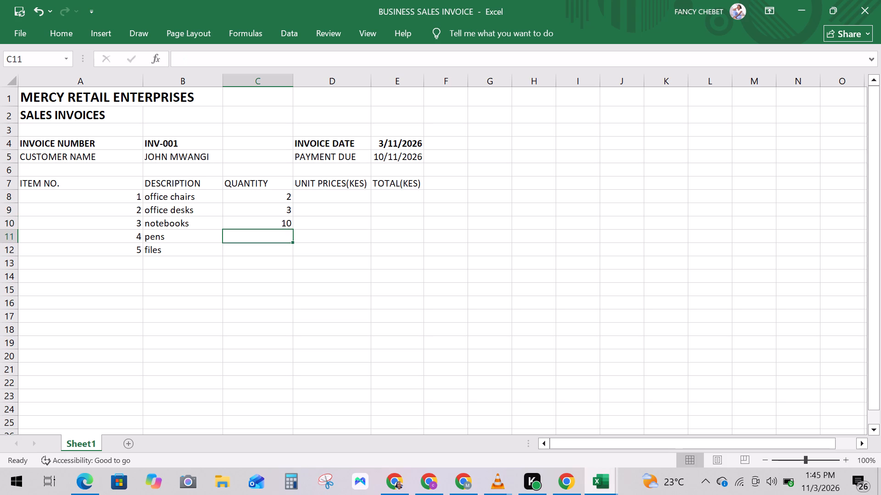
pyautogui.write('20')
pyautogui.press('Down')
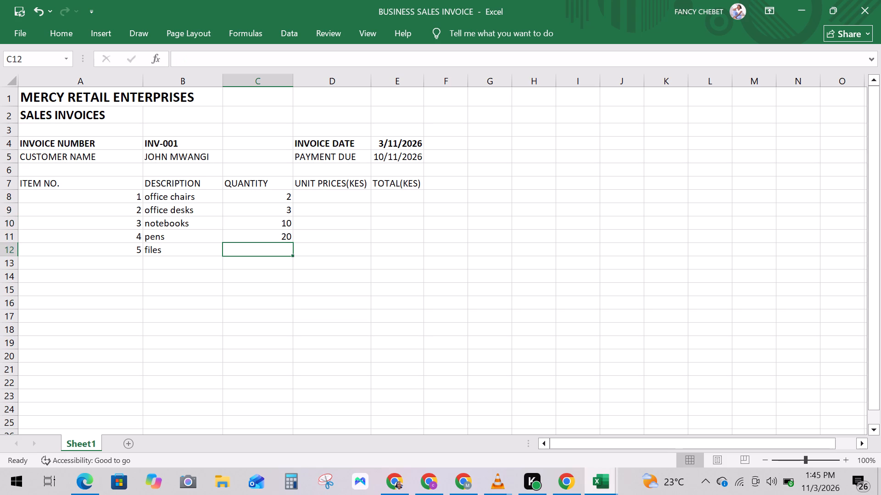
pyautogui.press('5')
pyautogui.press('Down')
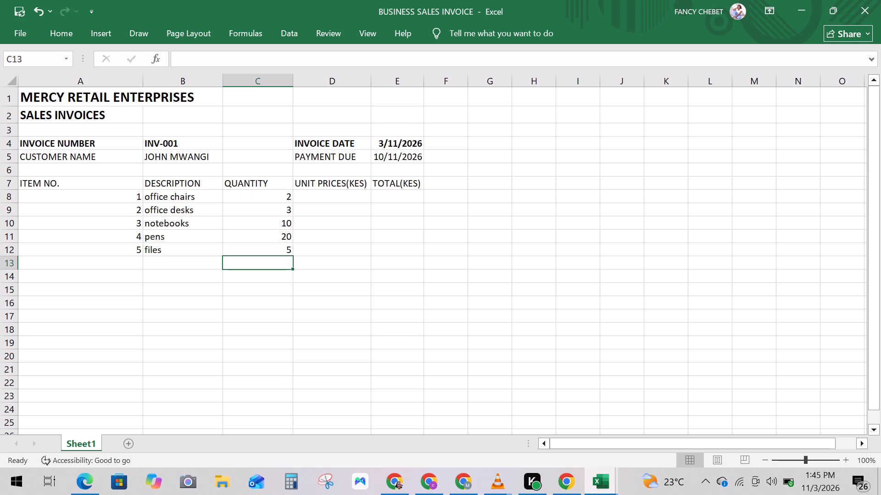
# Fill the UNIT PRICES(KES) column from D8 to D12 with 5000, 8000, 150, 50 and 200.
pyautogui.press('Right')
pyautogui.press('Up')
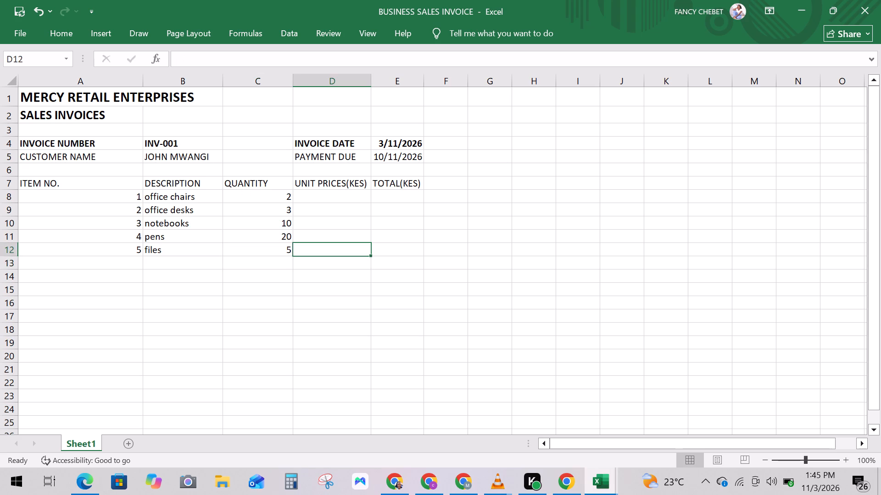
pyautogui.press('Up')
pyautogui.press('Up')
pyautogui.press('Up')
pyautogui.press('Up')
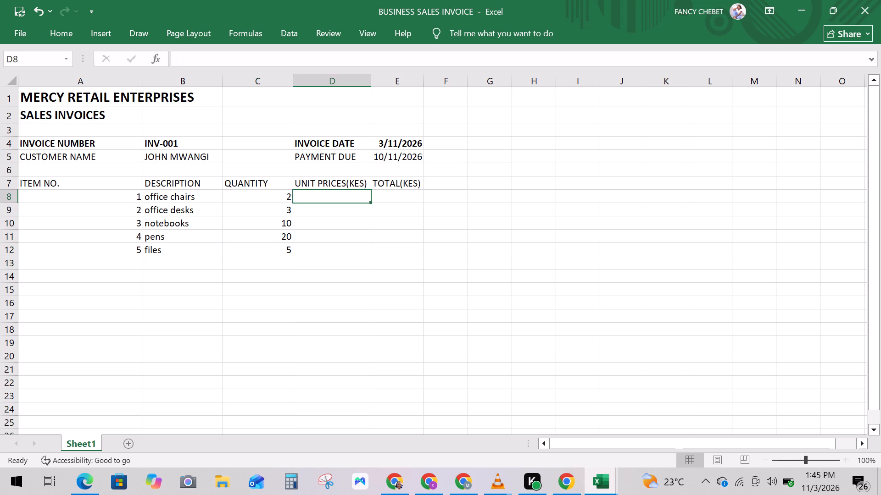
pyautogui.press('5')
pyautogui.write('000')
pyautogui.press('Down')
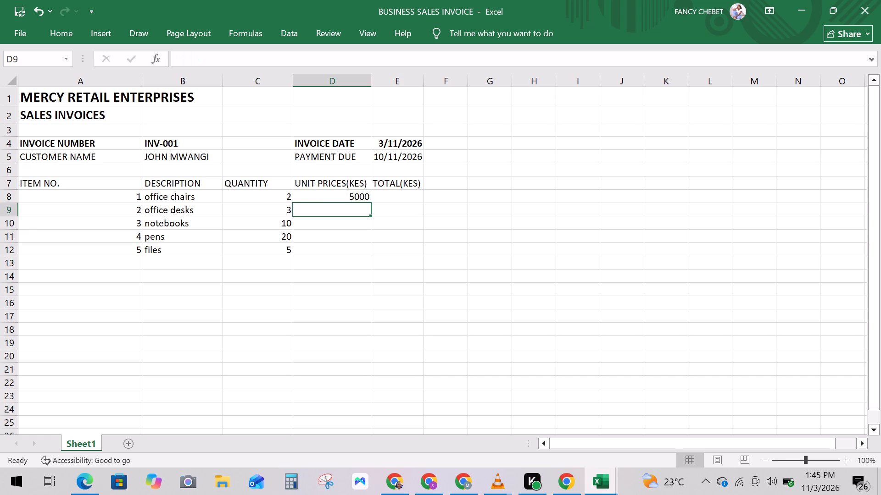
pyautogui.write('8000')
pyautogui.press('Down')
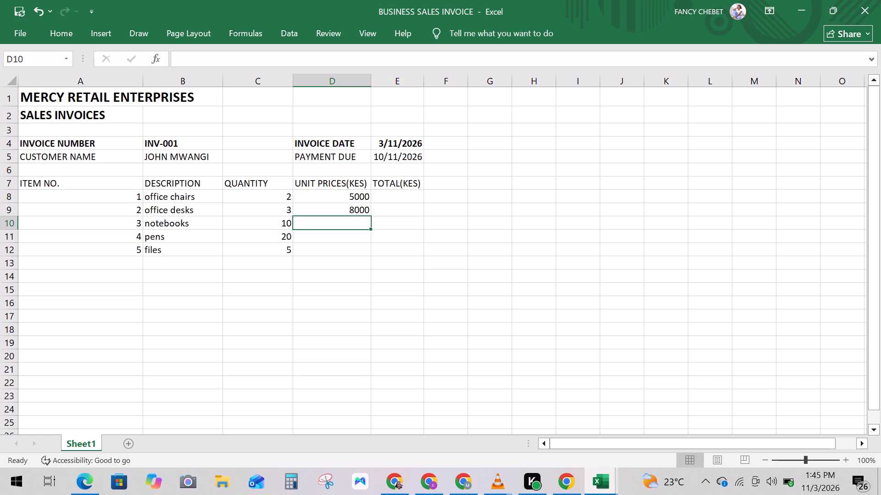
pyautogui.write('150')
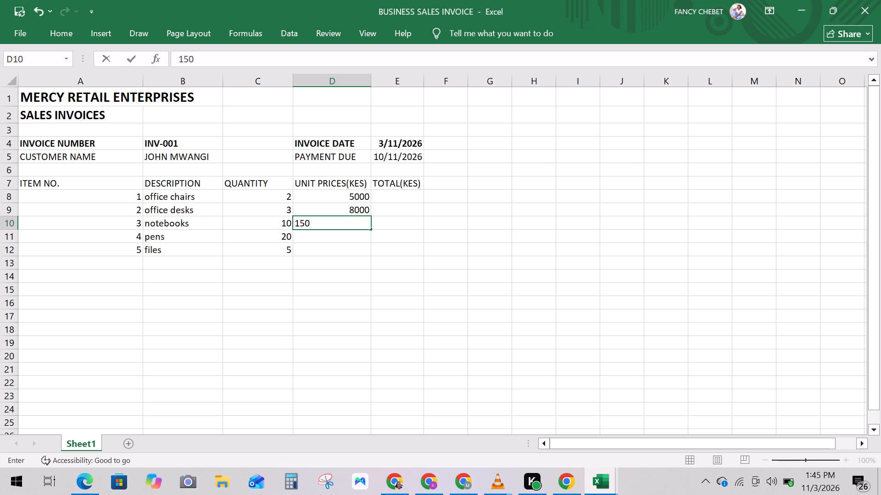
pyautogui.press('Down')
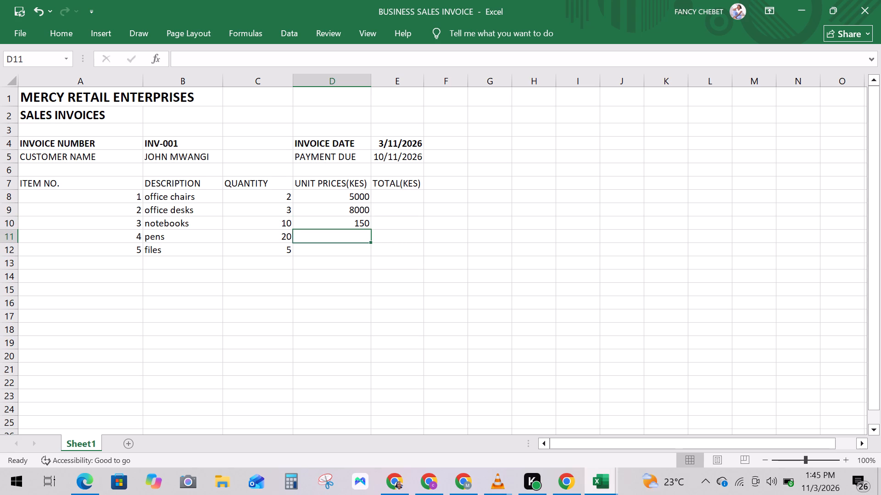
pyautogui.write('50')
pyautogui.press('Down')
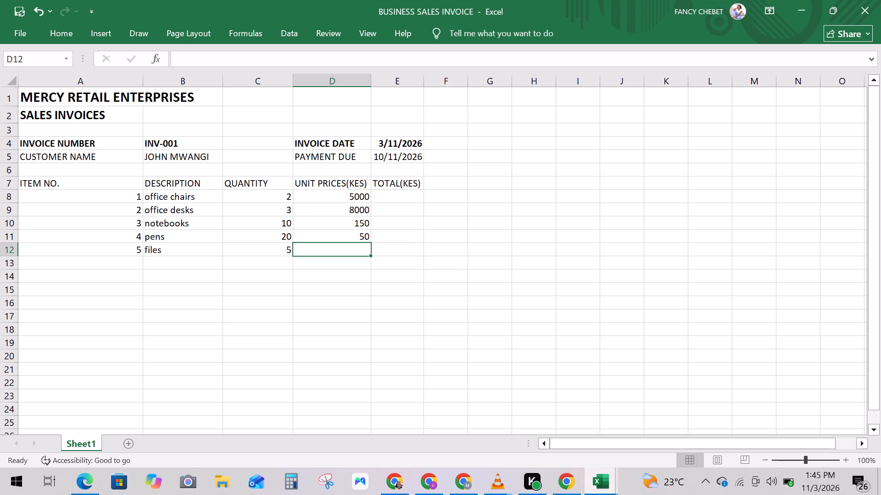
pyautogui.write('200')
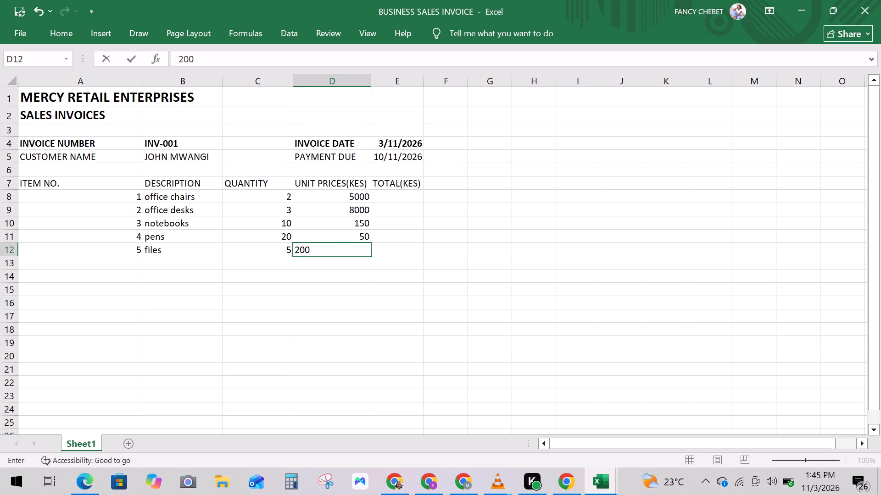
# Bold the item table header row from A7 to E7.
pyautogui.moveTo(31, 184); pyautogui.dragTo(198, 178)
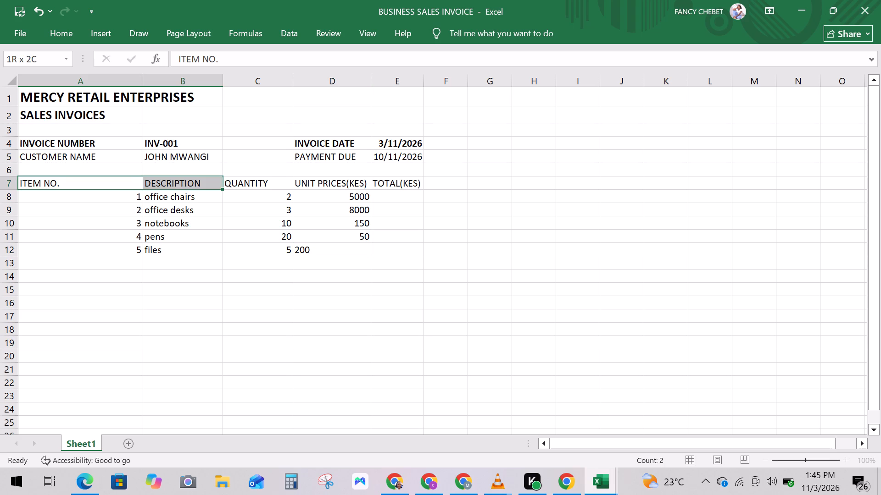
pyautogui.moveTo(198, 178); pyautogui.dragTo(395, 187)
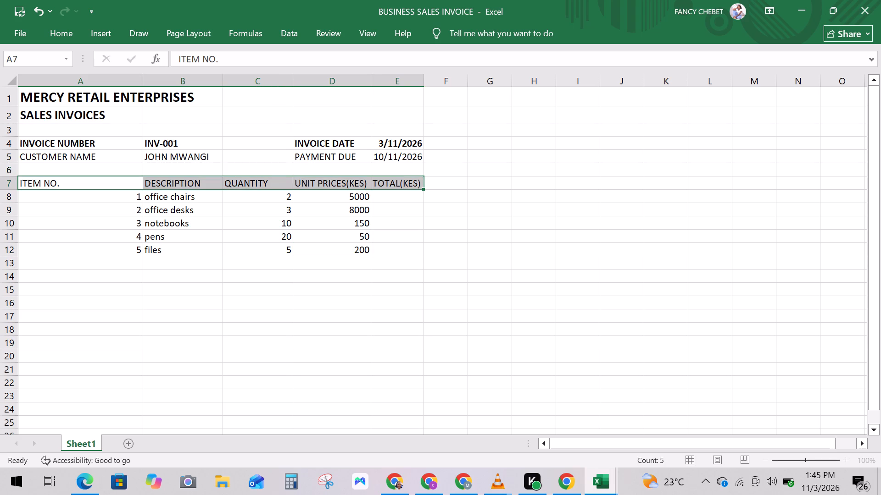
pyautogui.click(60, 34)
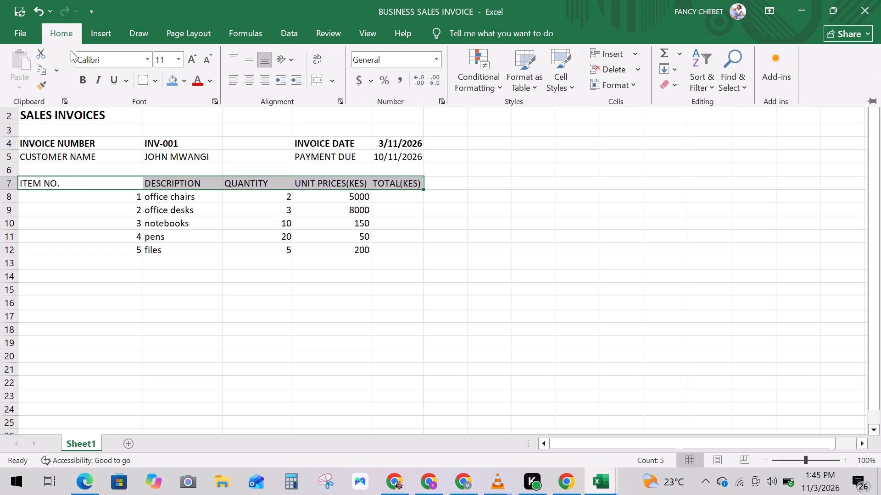
pyautogui.click(85, 77)
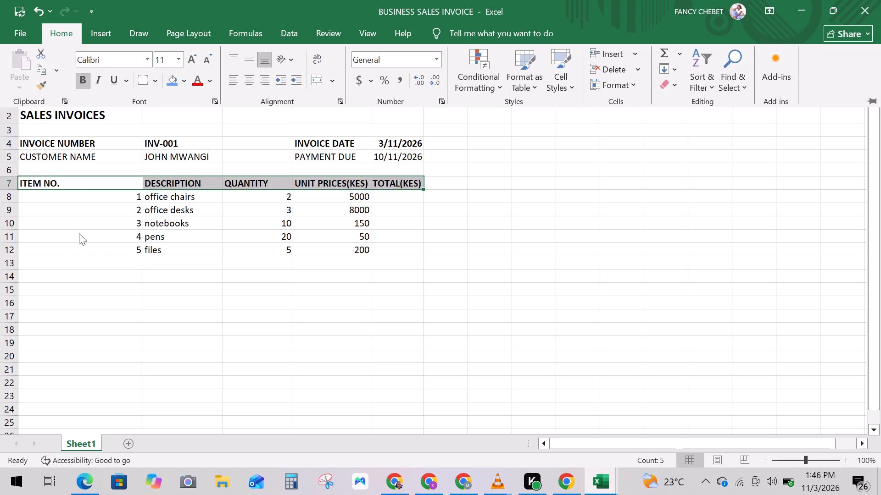
pyautogui.click(81, 237)
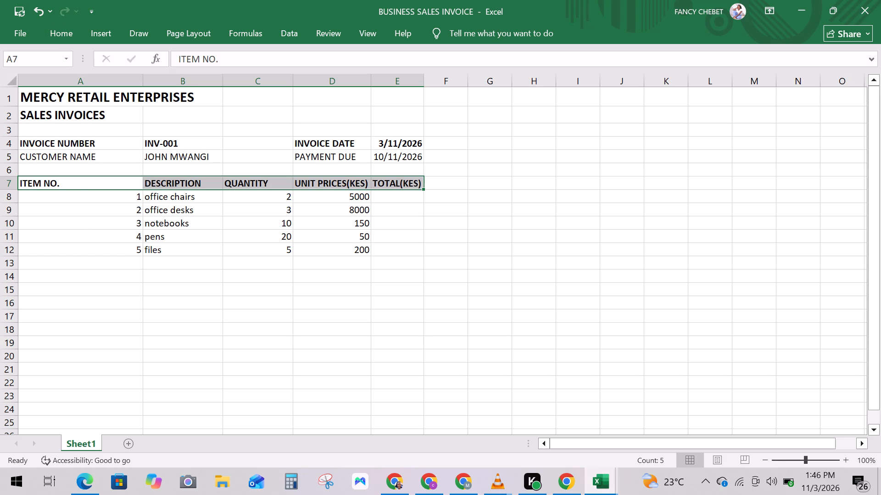
pyautogui.click(303, 290)
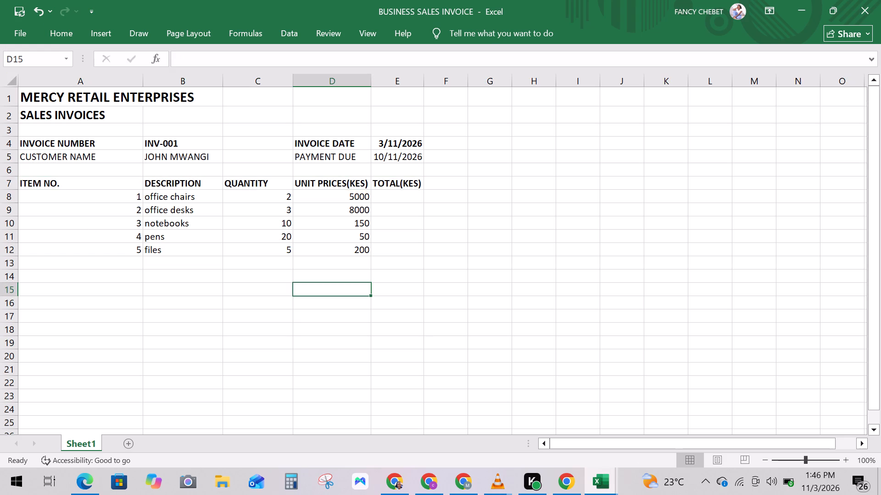
# Format the unit prices in D8 to D12 with the comma number style.
pyautogui.click(323, 195)
pyautogui.moveTo(323, 195); pyautogui.dragTo(325, 225)
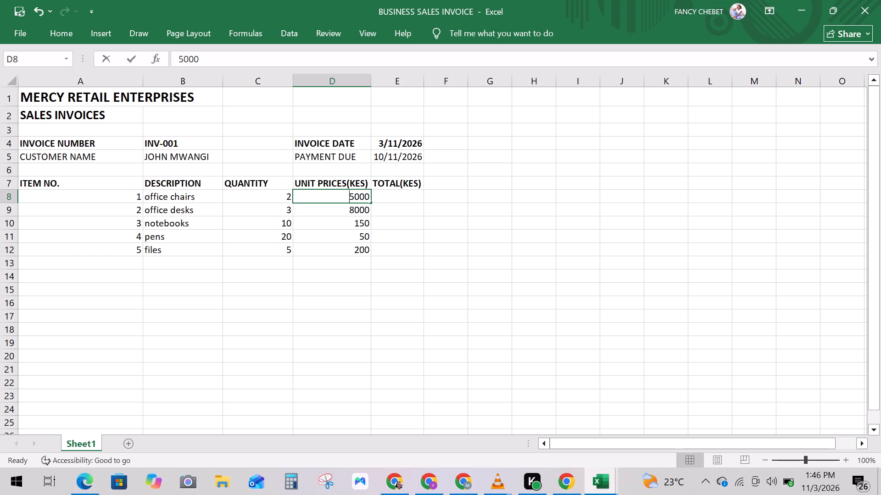
pyautogui.click(318, 197)
pyautogui.click(401, 201)
pyautogui.click(335, 202)
pyautogui.moveTo(335, 197); pyautogui.dragTo(346, 250)
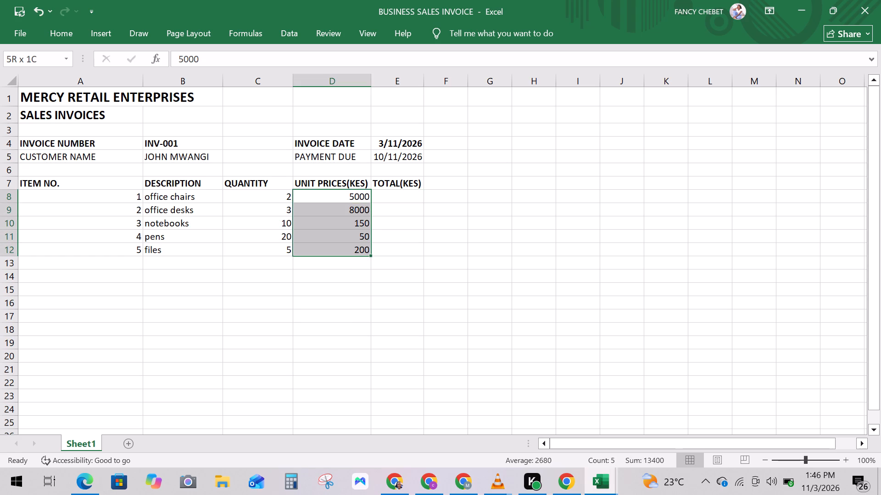
pyautogui.moveTo(346, 250); pyautogui.dragTo(345, 247)
pyautogui.click(53, 37)
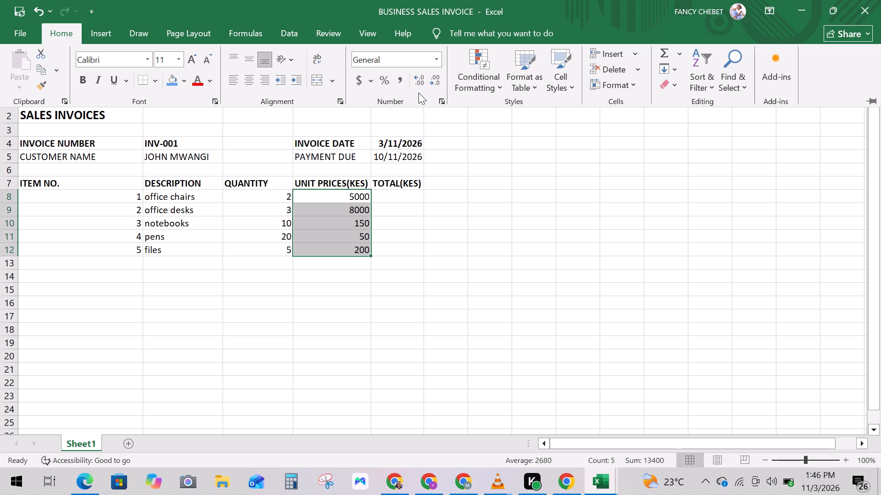
pyautogui.click(397, 77)
pyautogui.click(390, 252)
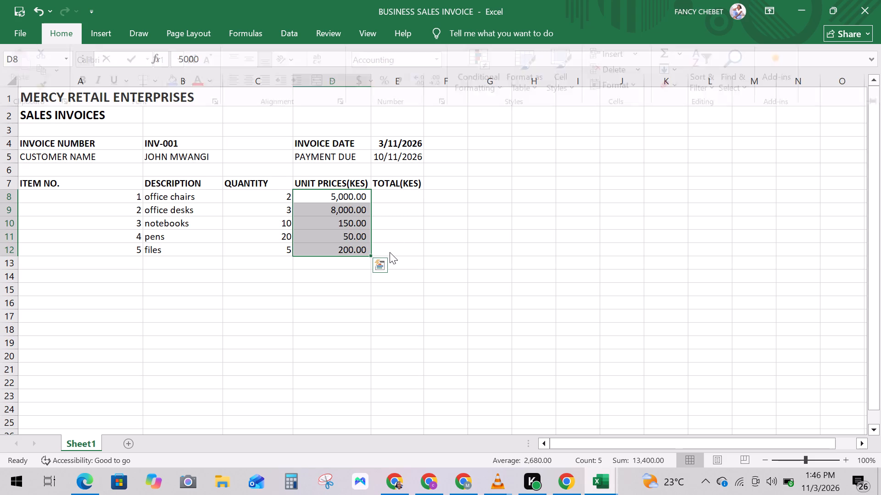
pyautogui.click(350, 274)
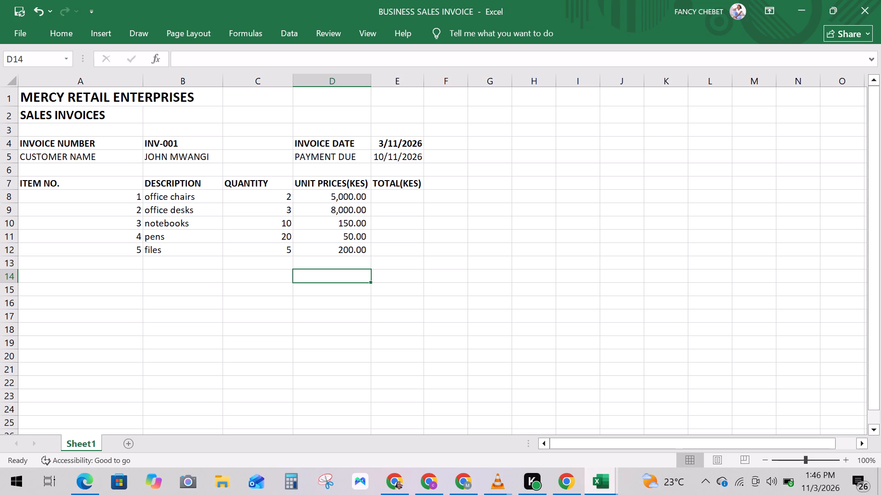
# Calculate the office chairs total in E8 with the formula =C8*D8.
pyautogui.click(380, 198)
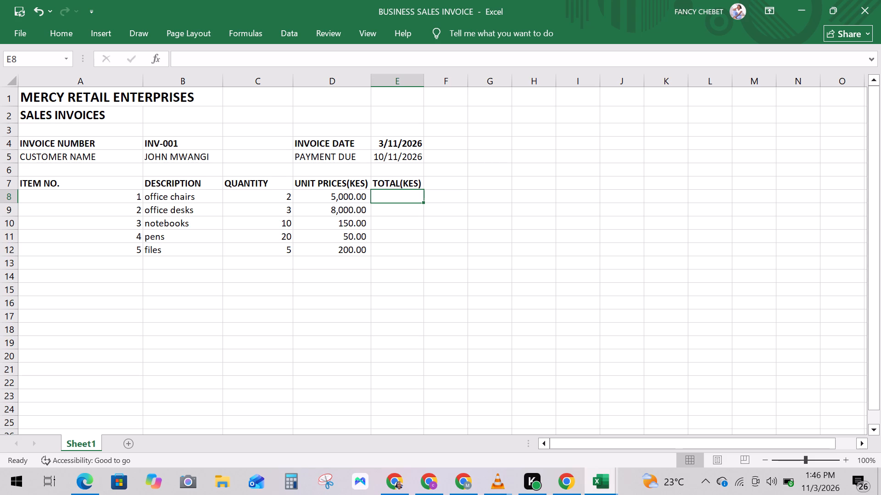
pyautogui.press('=')
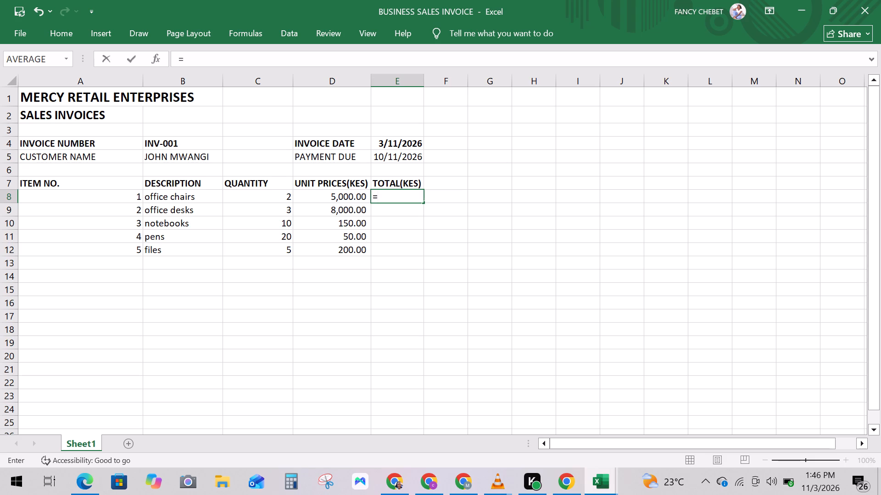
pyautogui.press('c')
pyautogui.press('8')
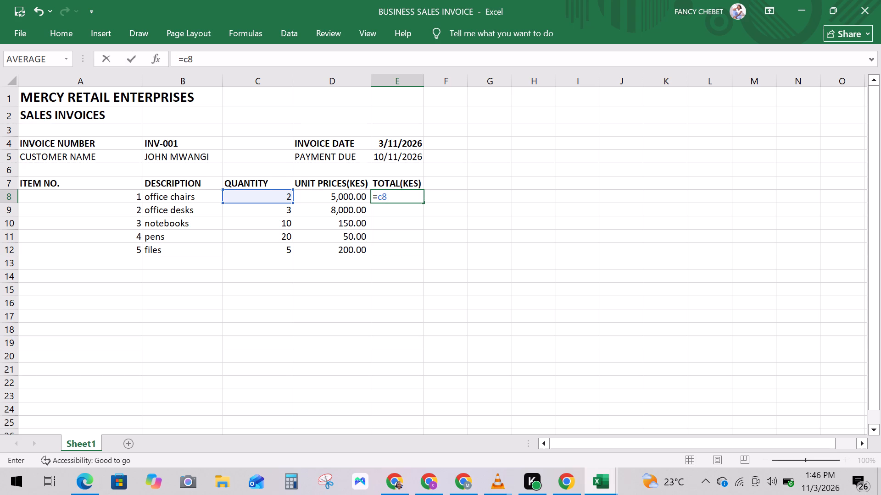
pyautogui.hotkey('shift', '*')
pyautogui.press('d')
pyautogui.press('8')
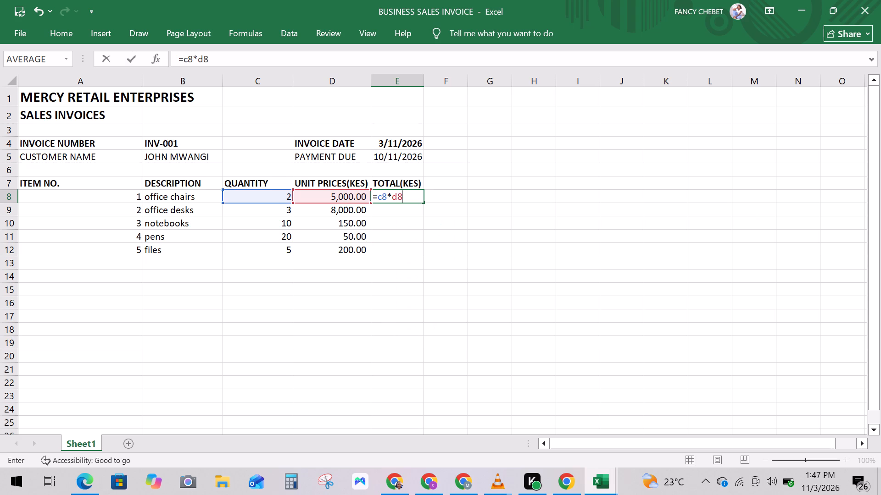
pyautogui.press('Return')
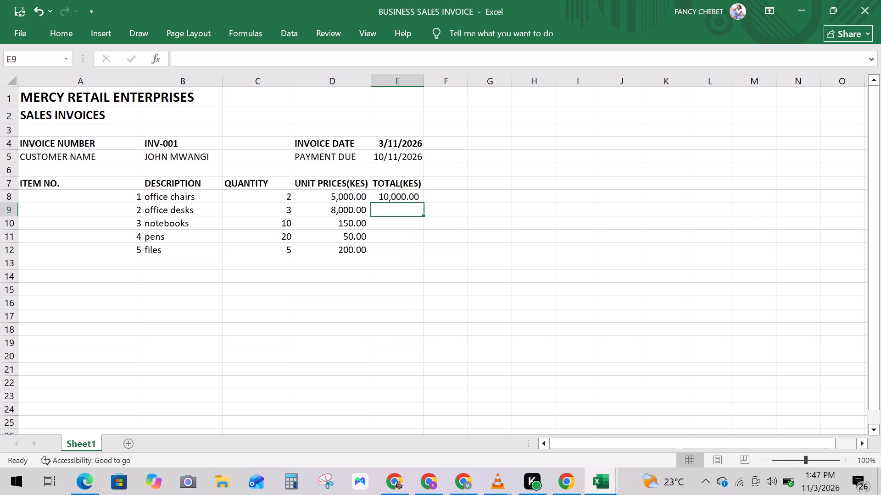
# Copy the total formula from E8 down through E12 for the remaining items.
pyautogui.click(403, 190)
pyautogui.moveTo(423, 199); pyautogui.dragTo(420, 255)
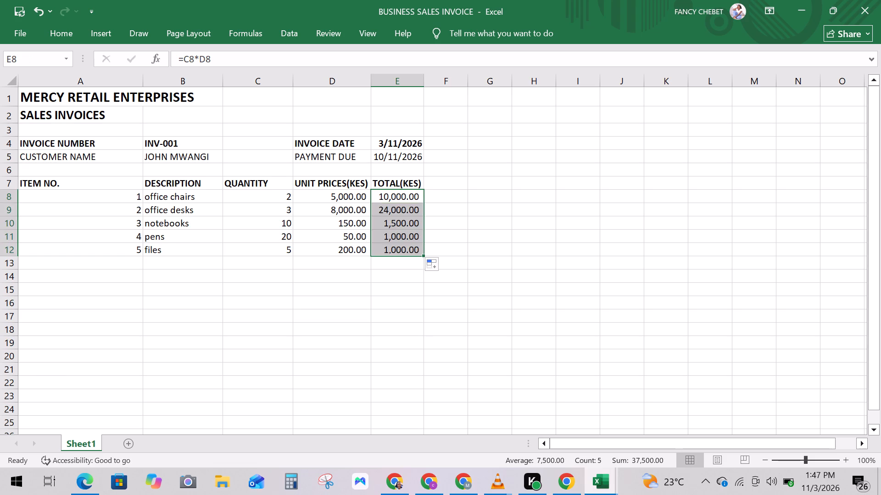
pyautogui.click(389, 265)
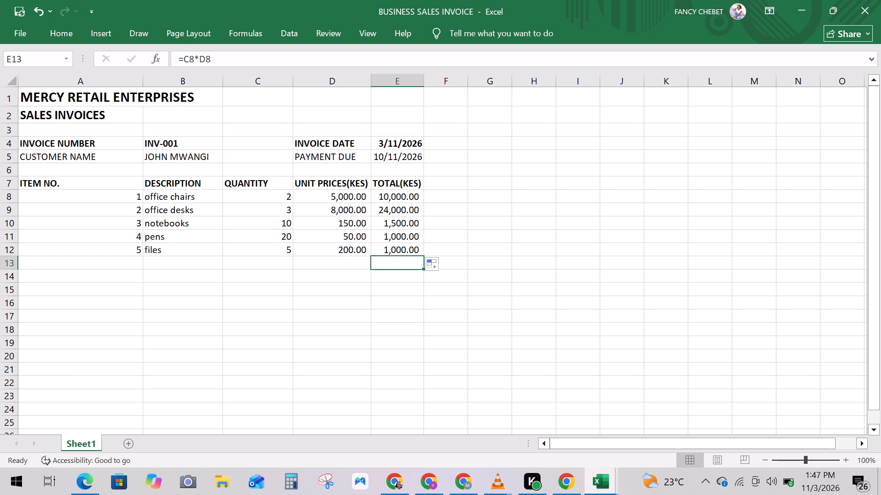
# Enter the label SUBTOTAL in D14, below the item table.
pyautogui.scroll(1, 289, 282)
pyautogui.click(315, 275)
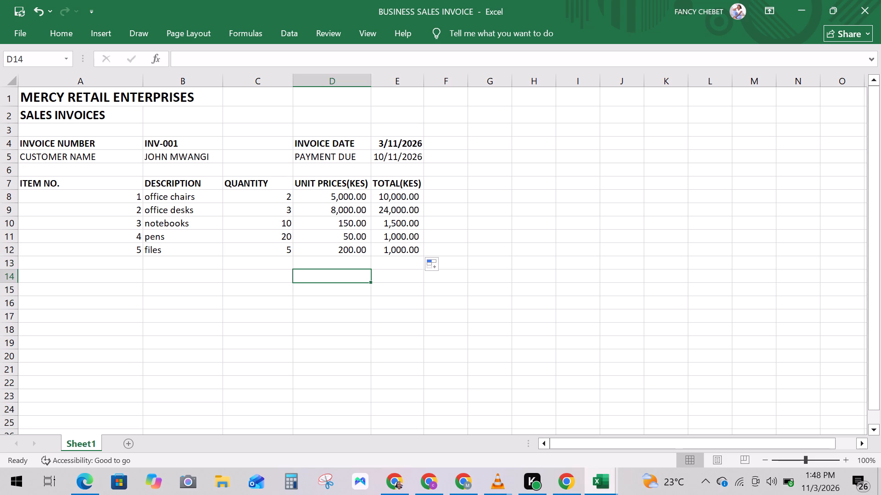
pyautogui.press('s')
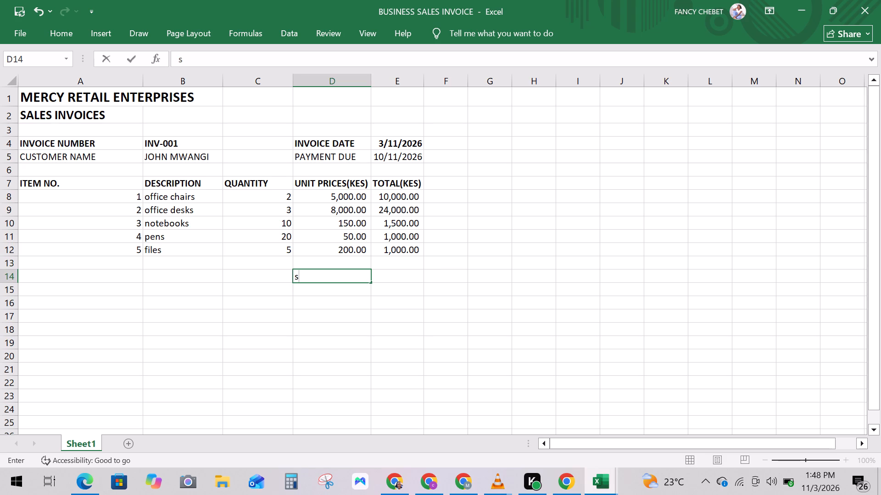
pyautogui.press('BackSpace')
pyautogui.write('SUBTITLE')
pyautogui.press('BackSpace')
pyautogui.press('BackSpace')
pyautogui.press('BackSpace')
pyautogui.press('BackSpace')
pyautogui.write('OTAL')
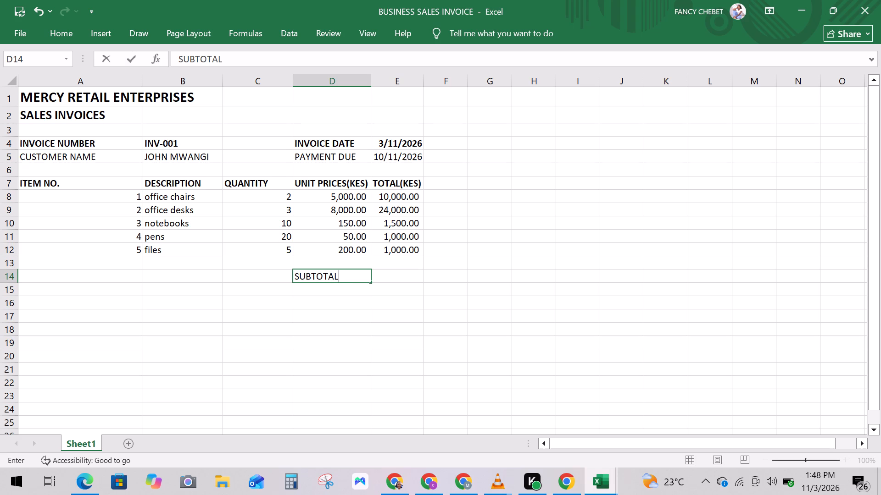
# Calculate the subtotal of the item totals in E14 with the formula =SUM(E8:E12).
pyautogui.click(383, 276)
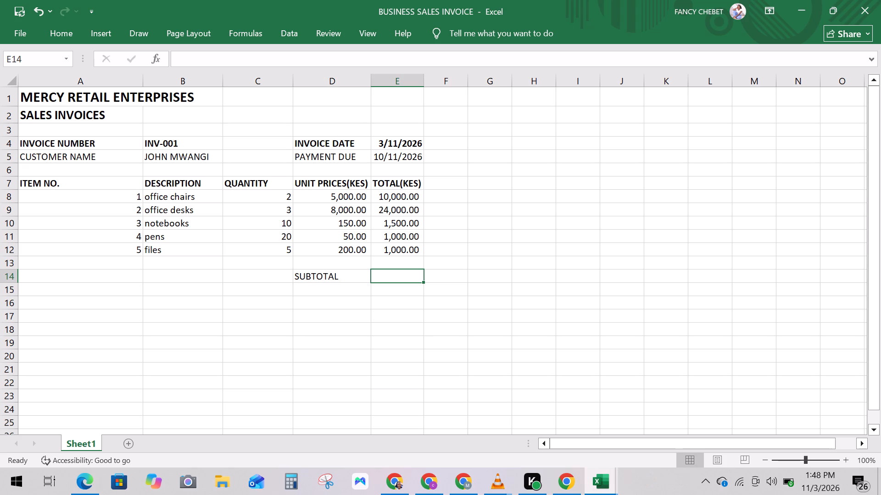
pyautogui.press('=')
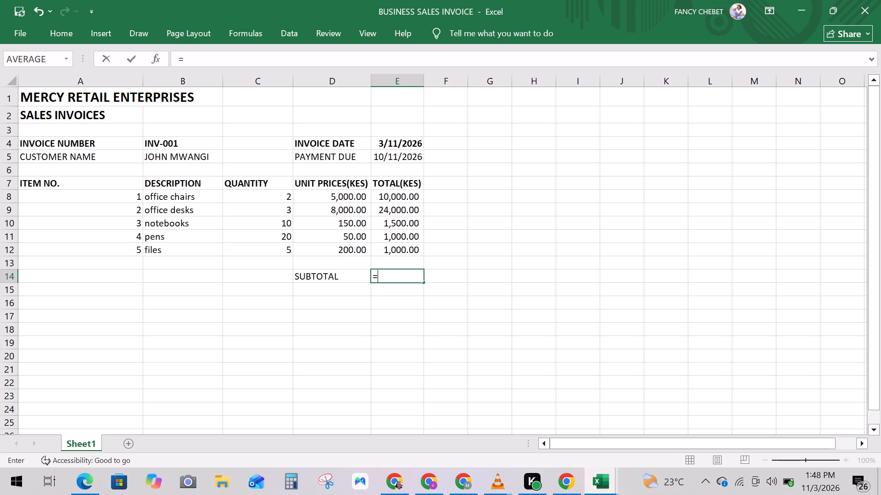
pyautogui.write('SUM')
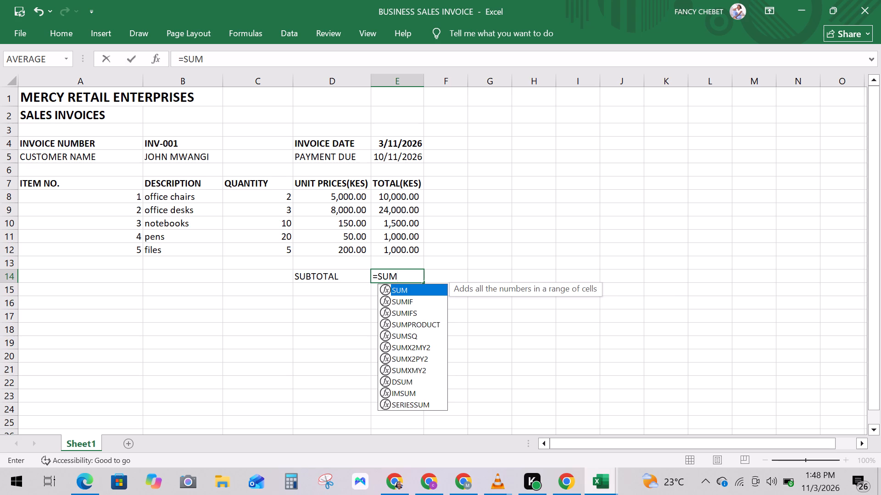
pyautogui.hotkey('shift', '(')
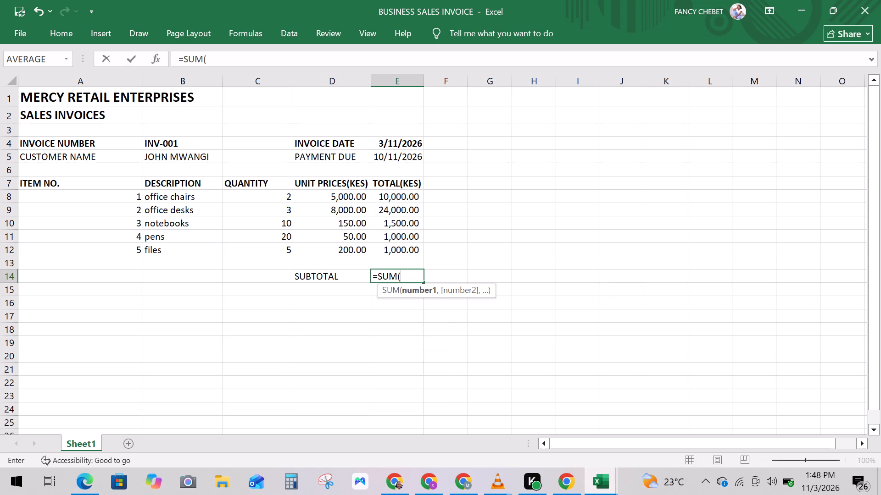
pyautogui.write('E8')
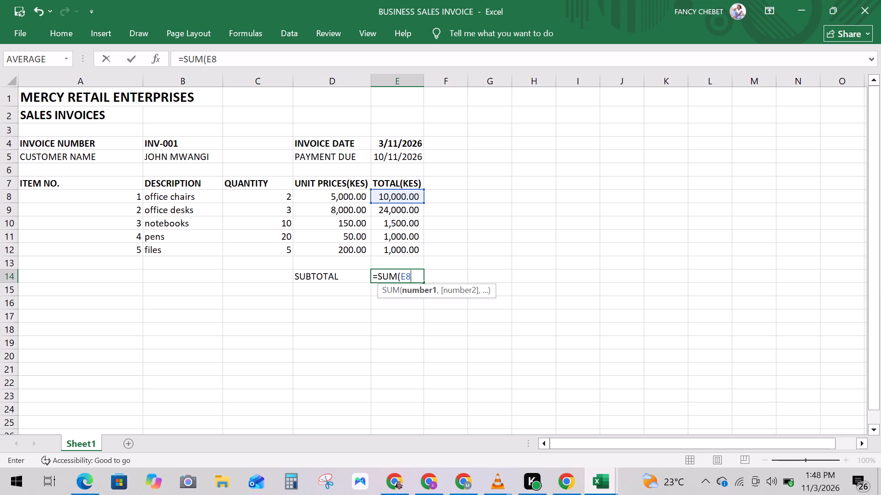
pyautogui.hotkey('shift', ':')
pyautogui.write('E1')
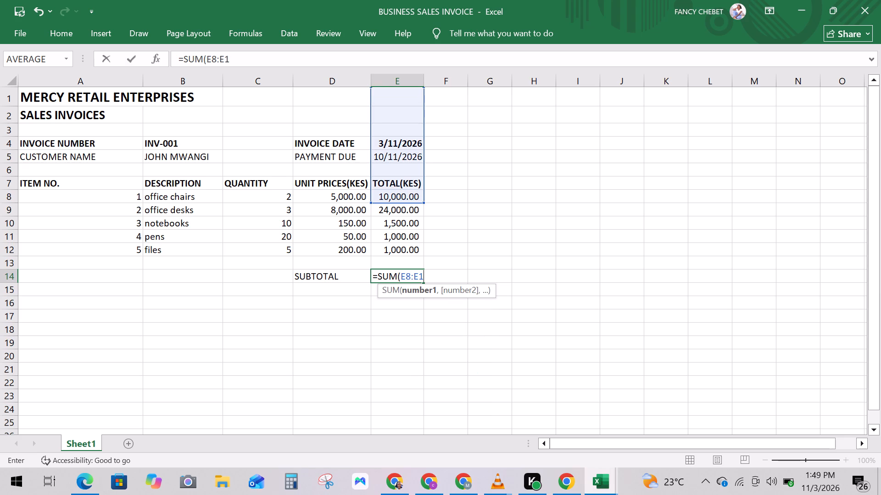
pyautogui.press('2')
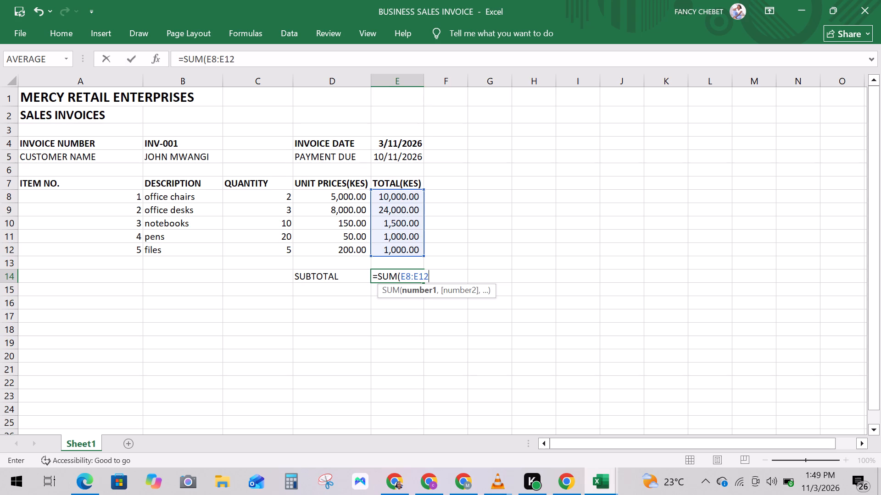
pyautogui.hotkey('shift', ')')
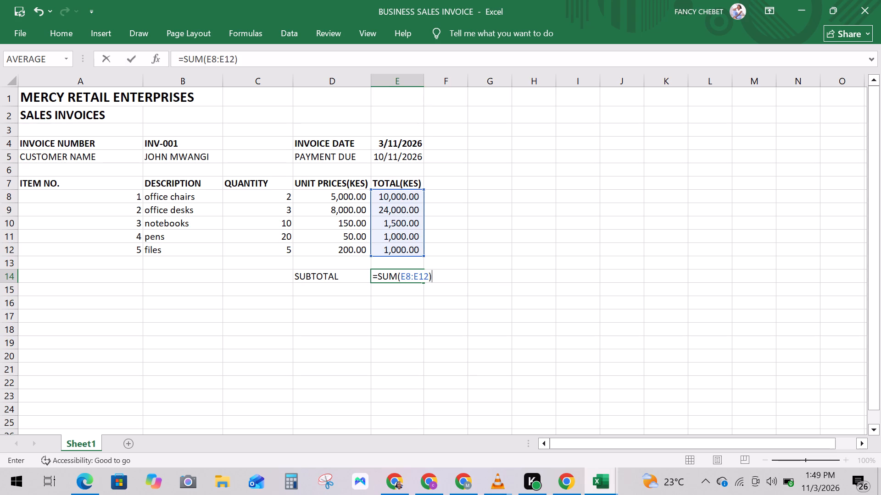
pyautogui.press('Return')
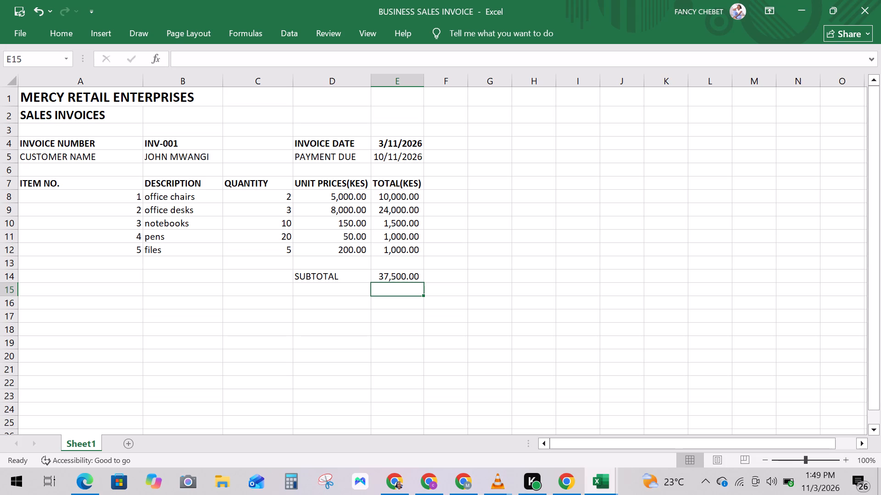
# Enter the label VAT in D15, below the SUBTOTAL label.
pyautogui.click(307, 292)
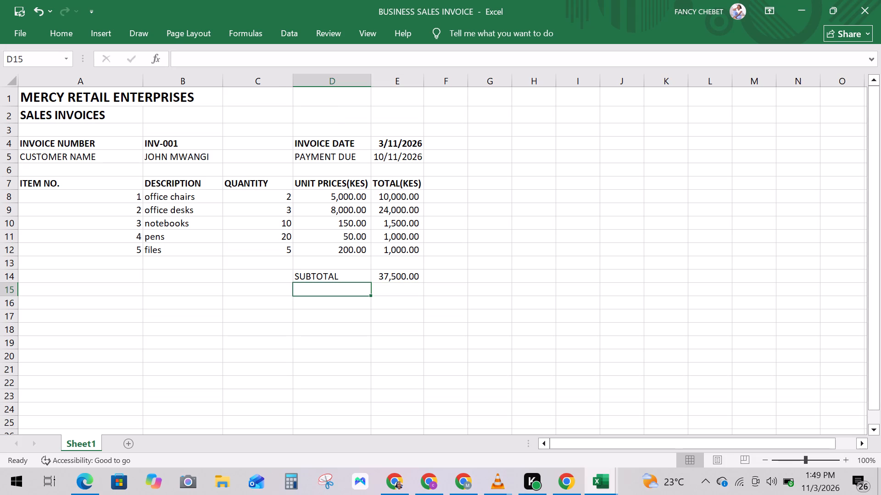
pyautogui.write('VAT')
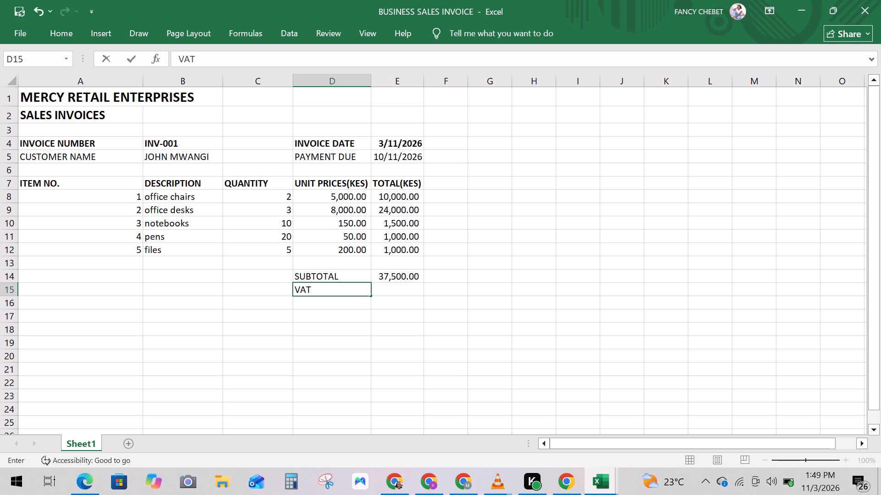
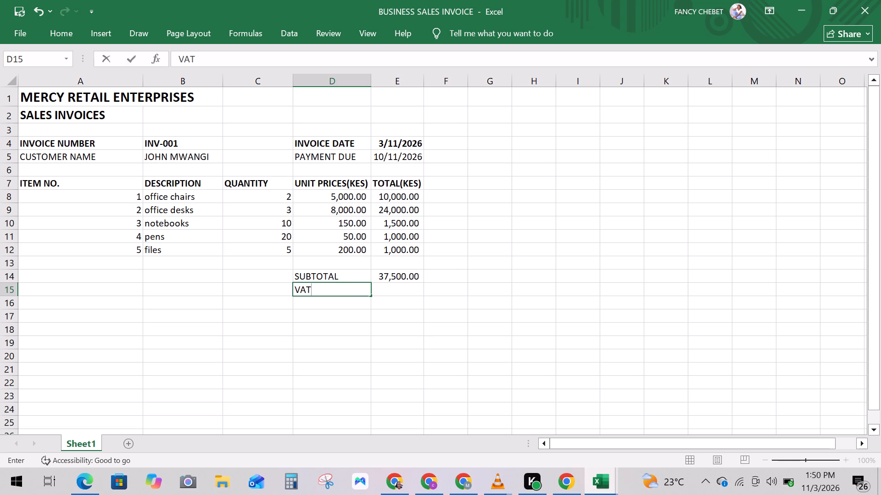
# Complete the VAT label in D15 with the tax rate so that it reads VAT(16%).
pyautogui.hotkey('shift', '(')
pyautogui.press('1')
pyautogui.press('6')
pyautogui.hotkey('shift', '%')
pyautogui.hotkey('shift', ')')
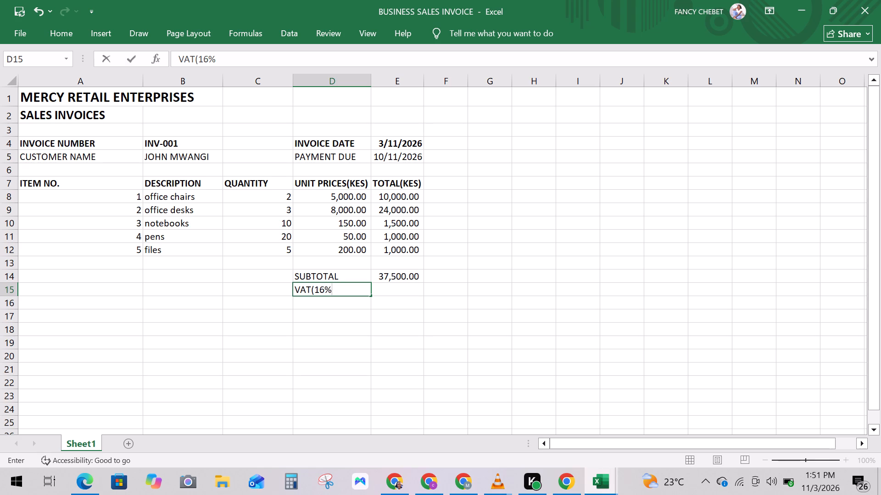
# Calculate the VAT on the subtotal in E15 with the formula =E14*16%.
pyautogui.click(398, 293)
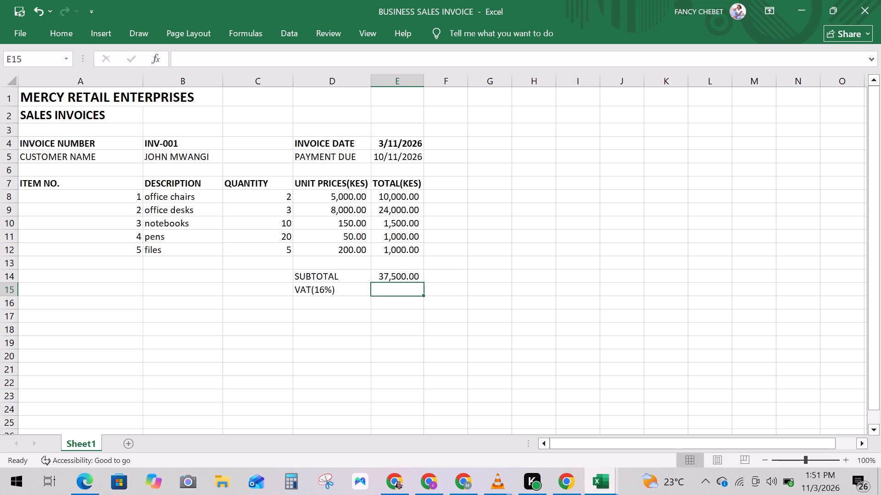
pyautogui.press('=')
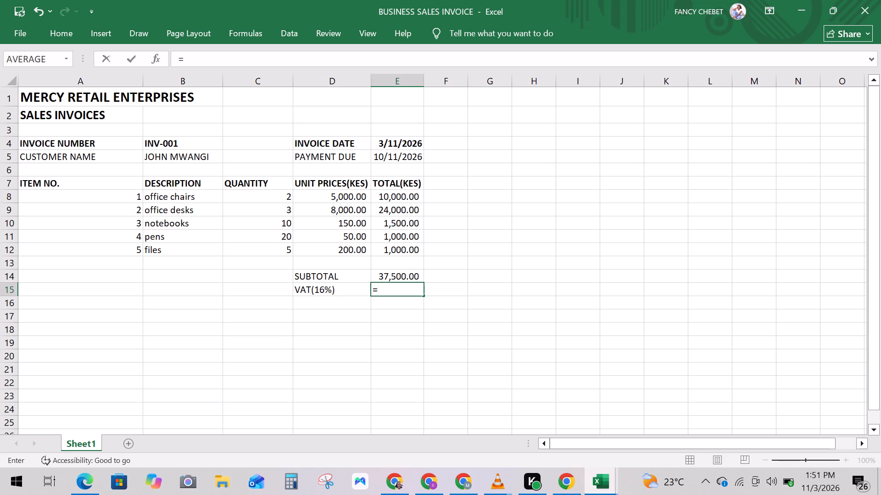
pyautogui.press('e')
pyautogui.write('14')
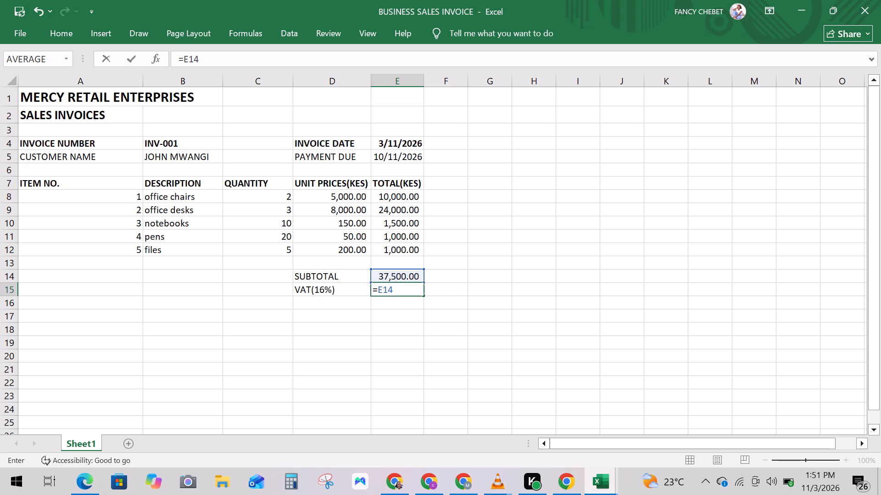
pyautogui.hotkey('shift', '&')
pyautogui.press('BackSpace')
pyautogui.hotkey('shift', '&')
pyautogui.hotkey('shift', 'BackSpace')
pyautogui.hotkey('shift', '*')
pyautogui.write('16')
pyautogui.hotkey('shift', '%')
pyautogui.press('Return')
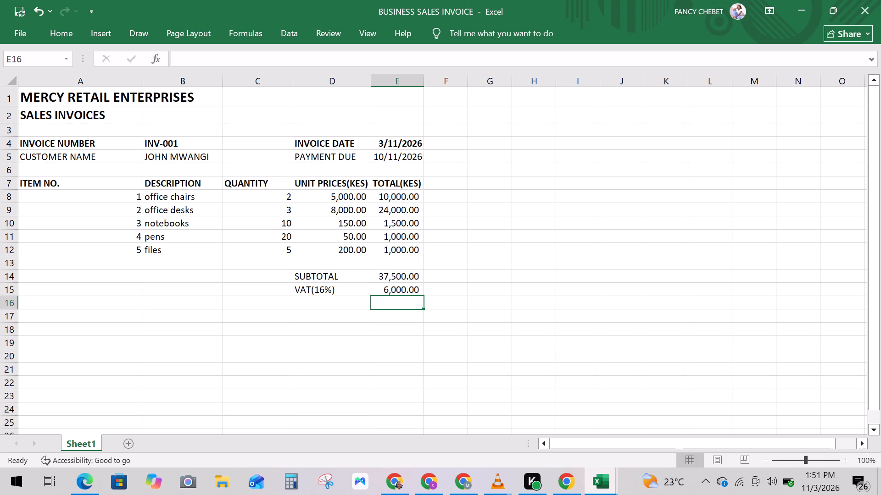
# Enter the label GRAND TOTAL in D16, below the VAT label.
pyautogui.click(310, 300)
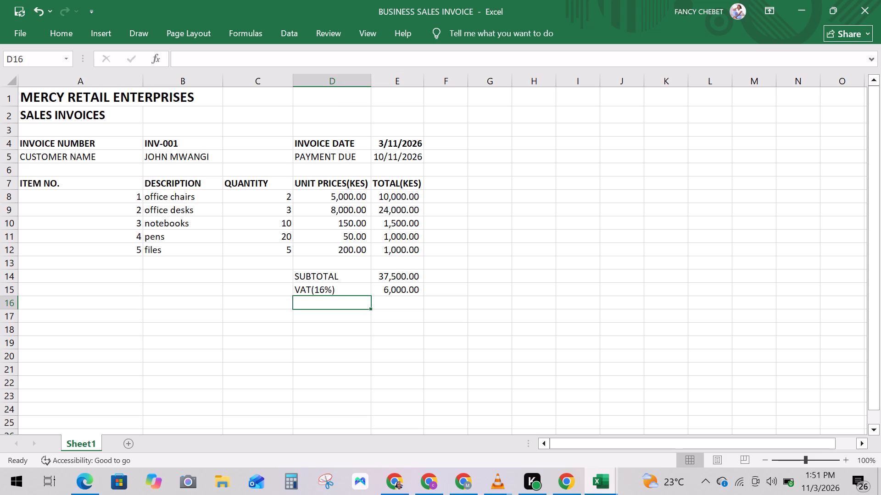
pyautogui.write('GRAND TOTAL')
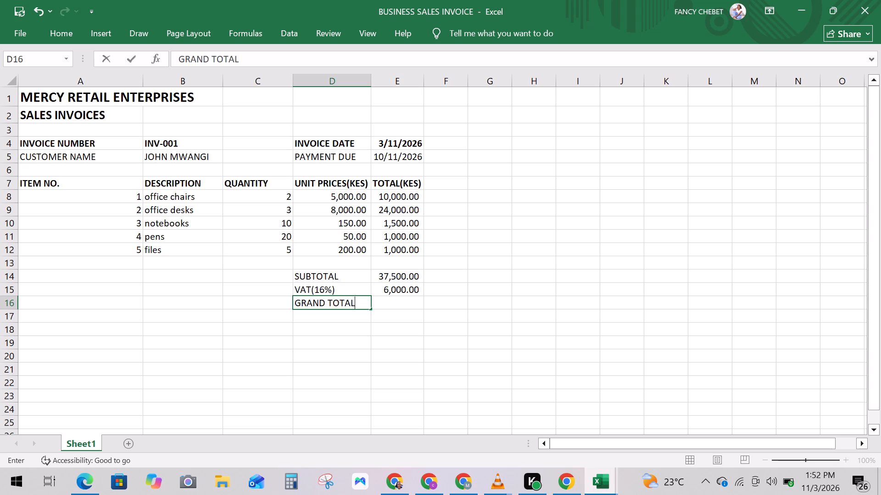
# Calculate the grand total in E16 by adding subtotal and VAT with the formula =E14+E15.
pyautogui.press('Right')
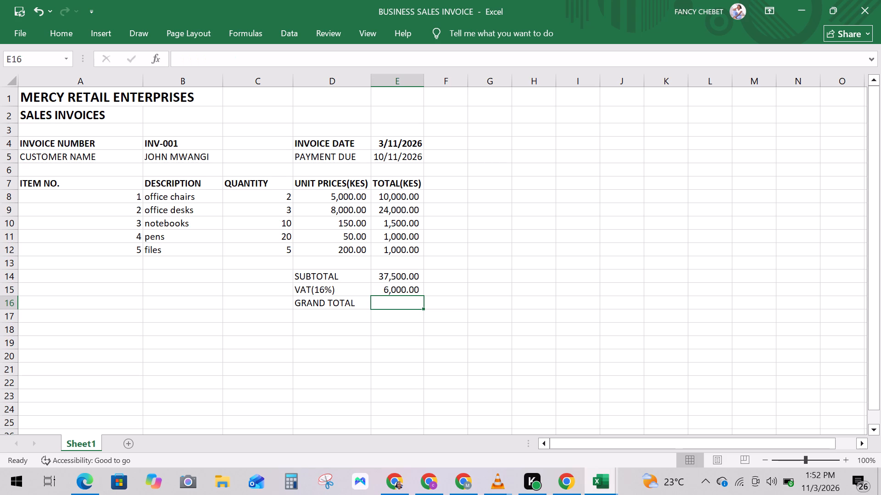
pyautogui.press('=')
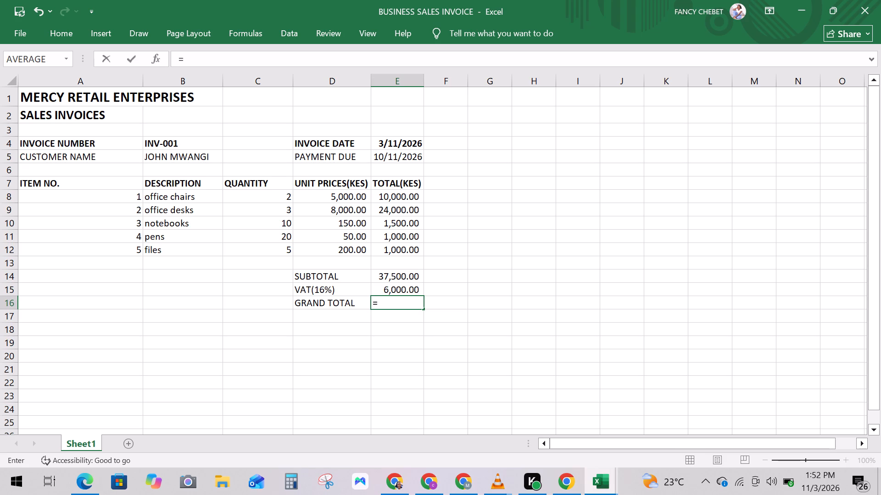
pyautogui.write('E14')
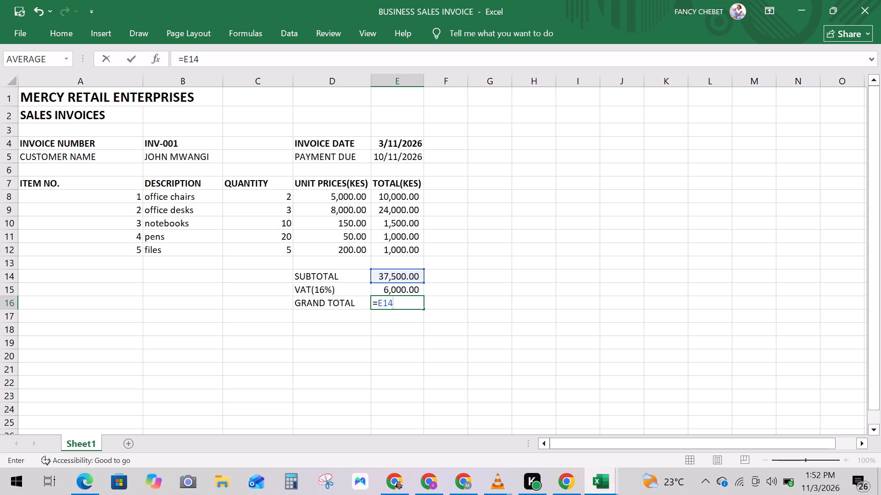
pyautogui.hotkey('shift', '+')
pyautogui.write('E15')
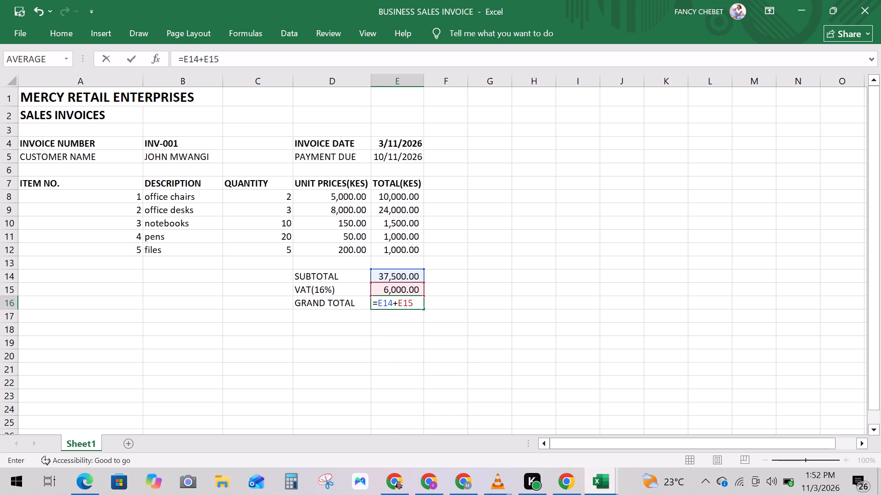
pyautogui.press('Return')
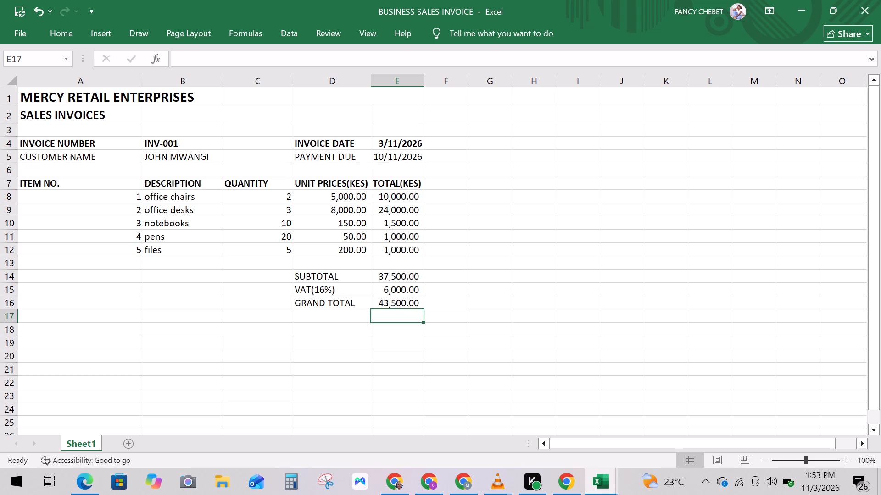
# Fill the item table's header row, A7:E7, from ITEM NO. to TOTAL(KES), with a blue background colour.
pyautogui.moveTo(50, 186); pyautogui.dragTo(329, 187)
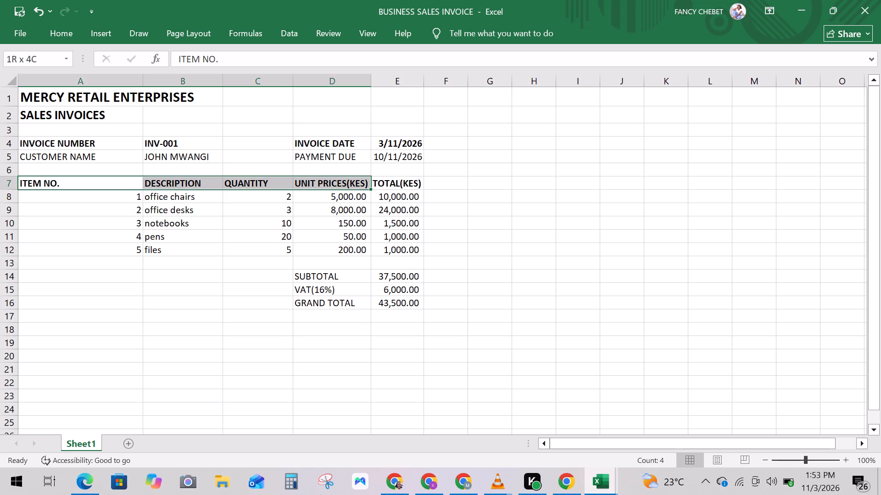
pyautogui.moveTo(329, 187); pyautogui.dragTo(395, 186)
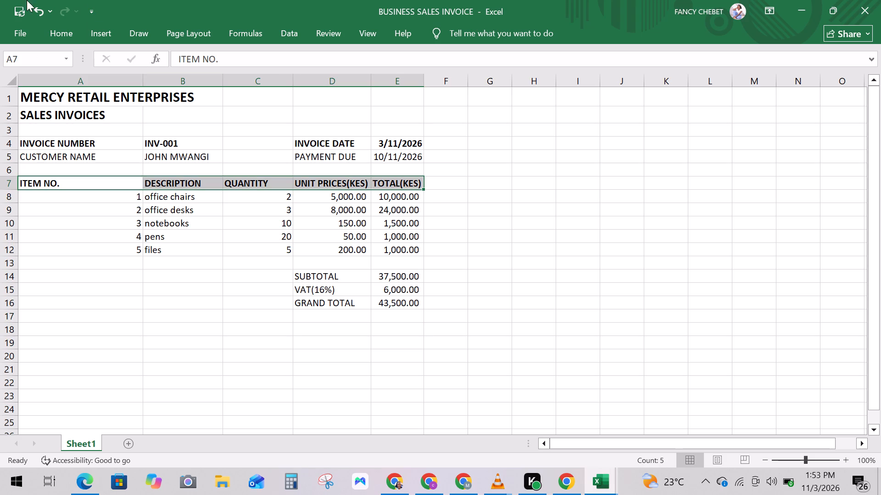
pyautogui.click(43, 28)
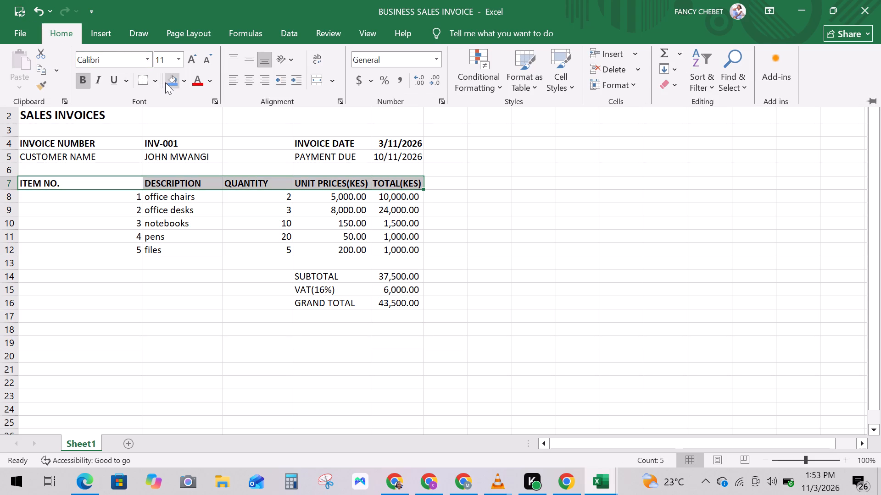
pyautogui.click(165, 82)
pyautogui.click(42, 229)
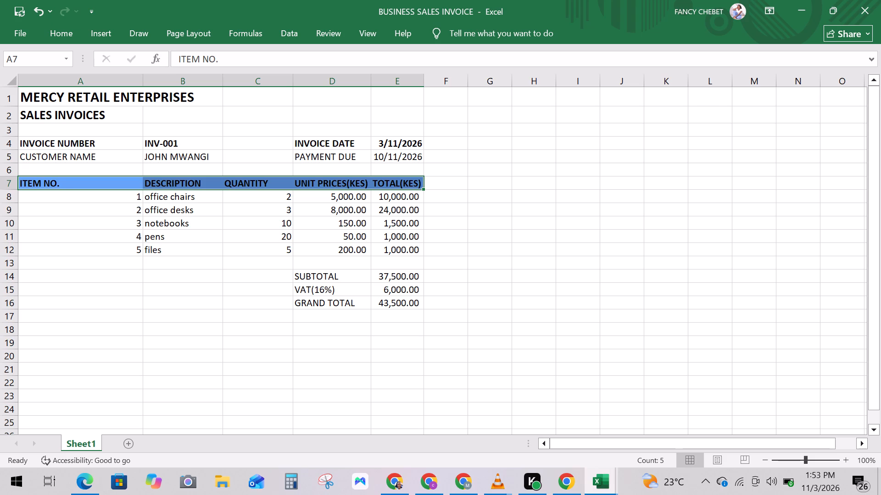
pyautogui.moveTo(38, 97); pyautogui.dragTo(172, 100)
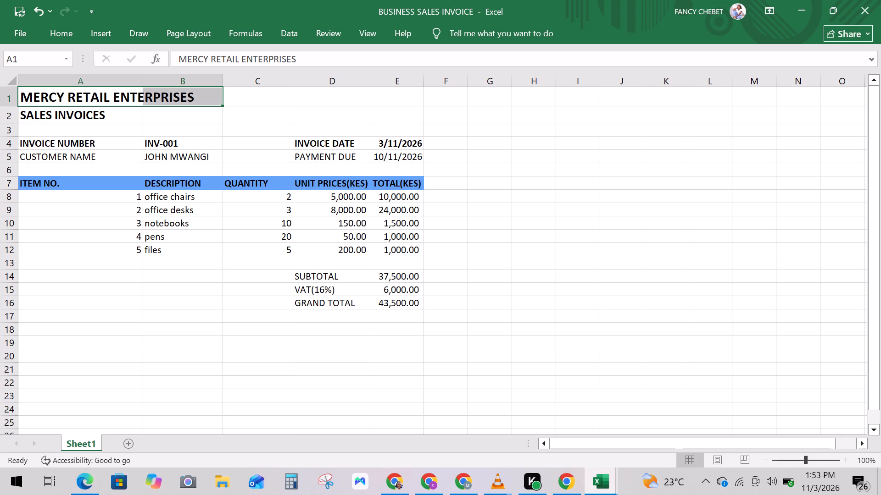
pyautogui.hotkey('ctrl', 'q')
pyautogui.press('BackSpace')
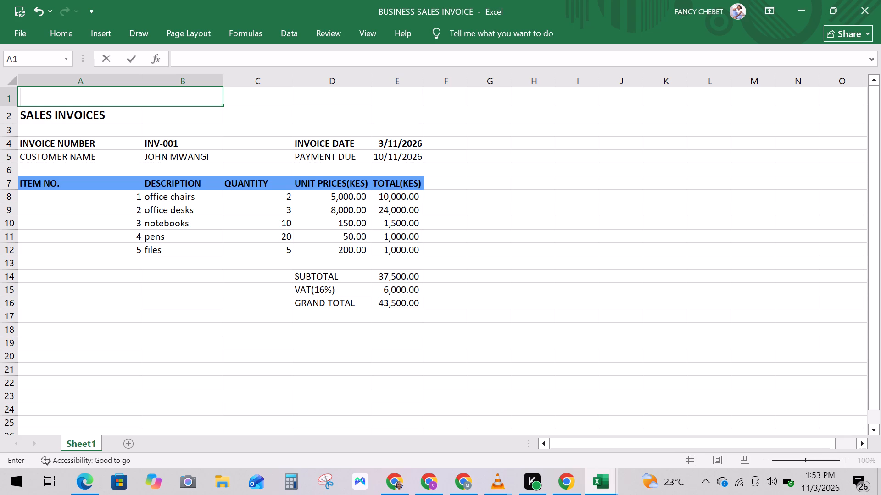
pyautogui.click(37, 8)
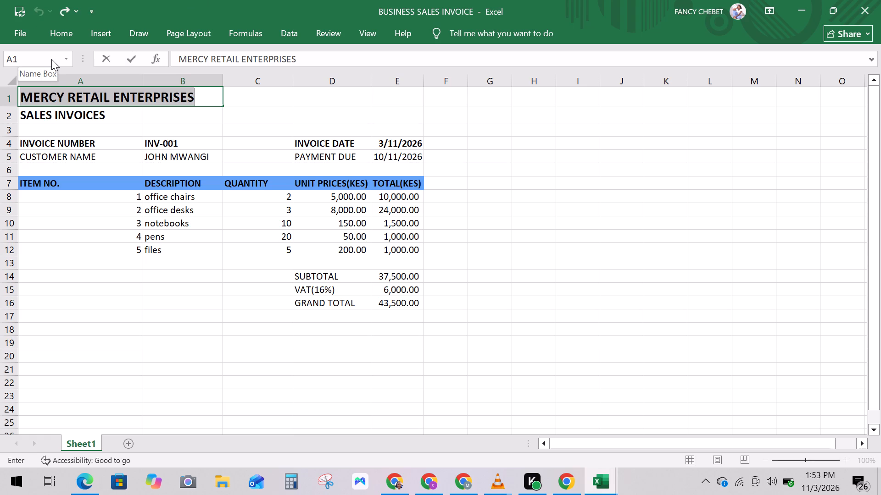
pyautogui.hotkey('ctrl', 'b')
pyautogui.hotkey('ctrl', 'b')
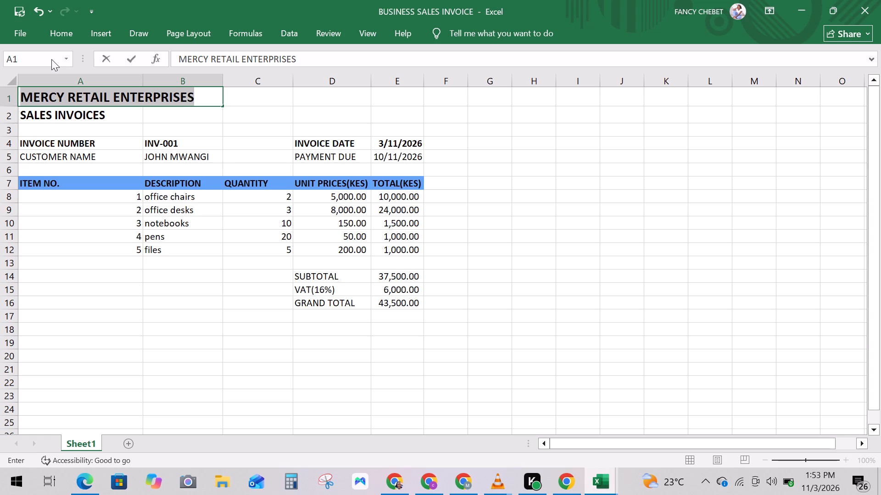
# Save the BUSINESS SALES INVOICE workbook.
pyautogui.hotkey('ctrl', 's')
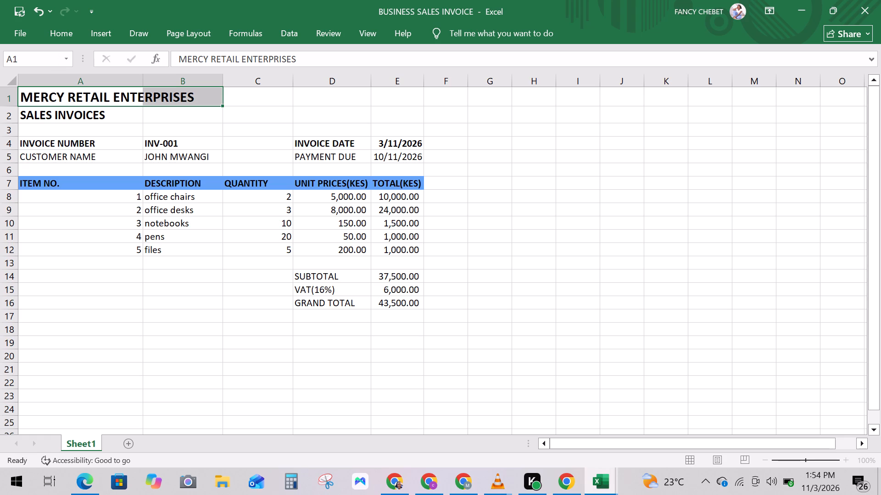
pyautogui.click(56, 343)
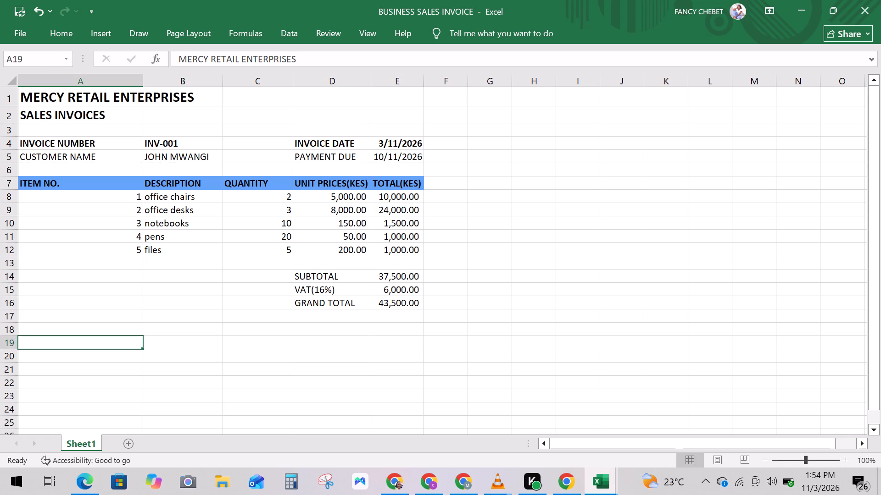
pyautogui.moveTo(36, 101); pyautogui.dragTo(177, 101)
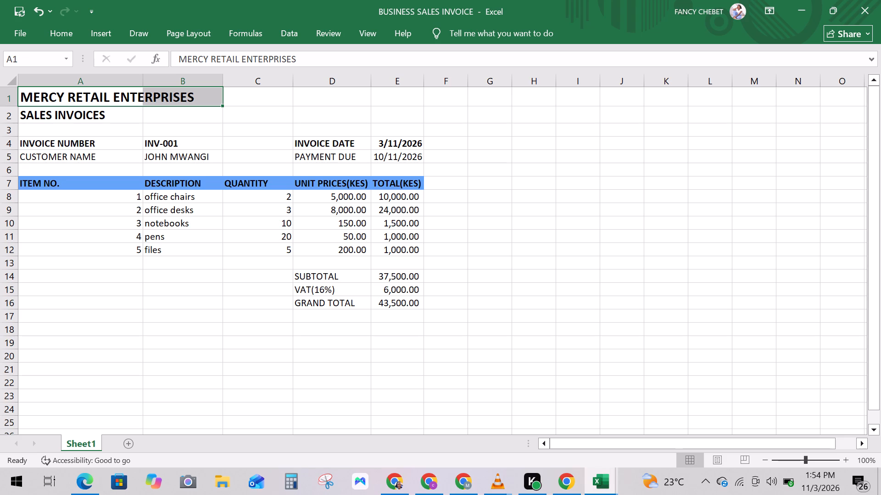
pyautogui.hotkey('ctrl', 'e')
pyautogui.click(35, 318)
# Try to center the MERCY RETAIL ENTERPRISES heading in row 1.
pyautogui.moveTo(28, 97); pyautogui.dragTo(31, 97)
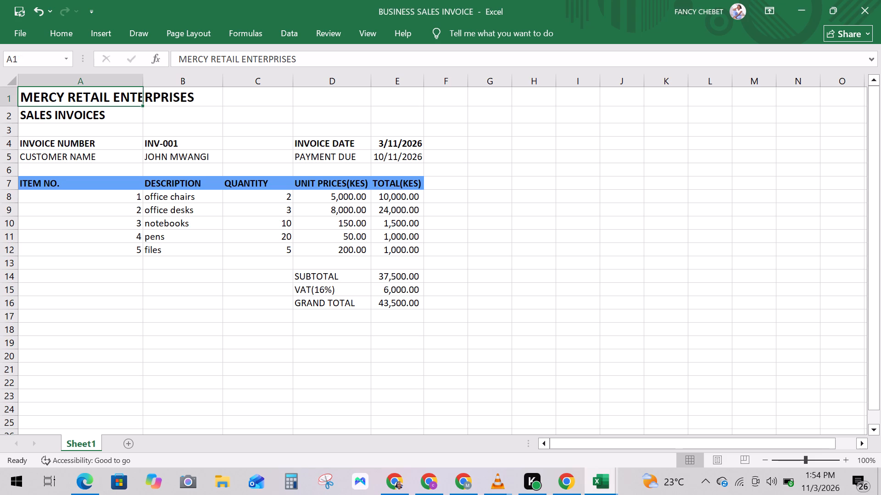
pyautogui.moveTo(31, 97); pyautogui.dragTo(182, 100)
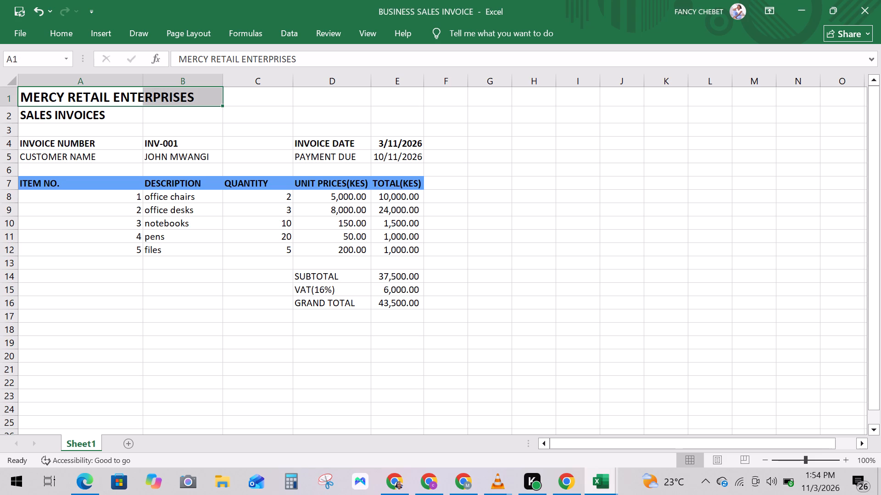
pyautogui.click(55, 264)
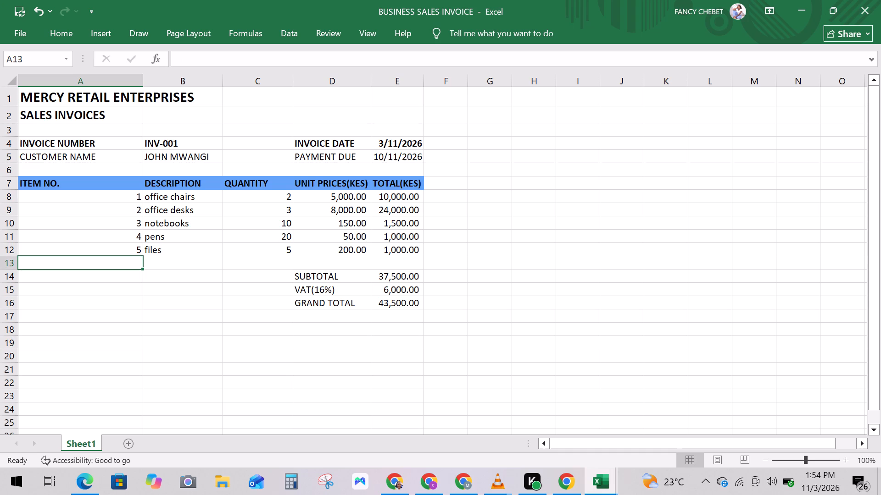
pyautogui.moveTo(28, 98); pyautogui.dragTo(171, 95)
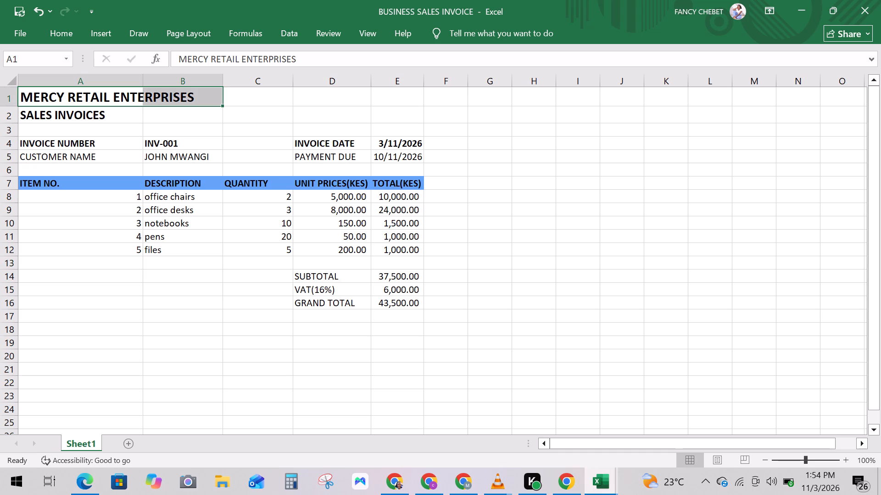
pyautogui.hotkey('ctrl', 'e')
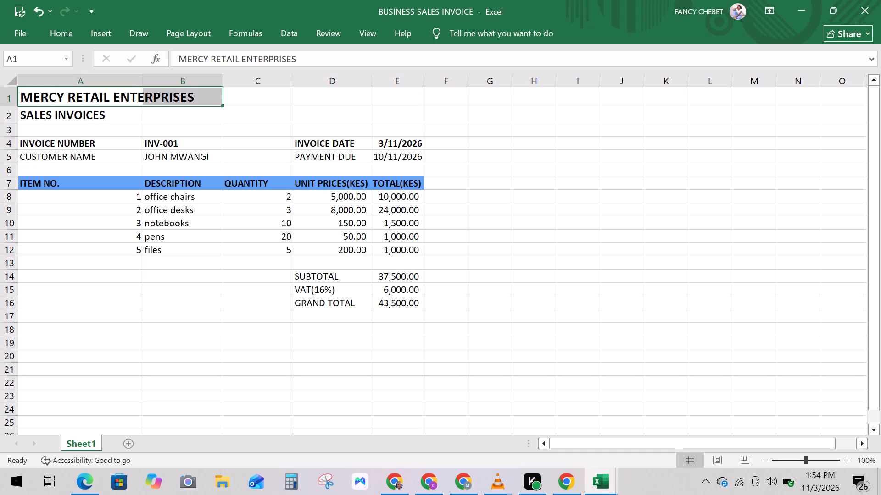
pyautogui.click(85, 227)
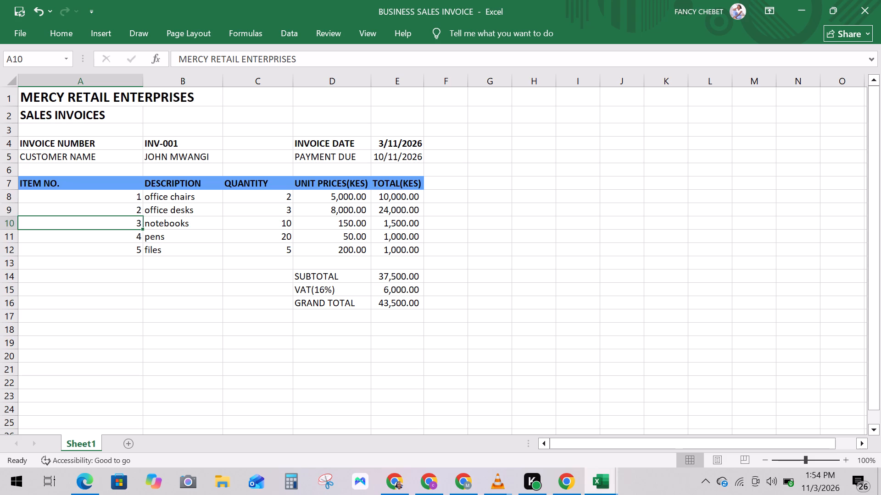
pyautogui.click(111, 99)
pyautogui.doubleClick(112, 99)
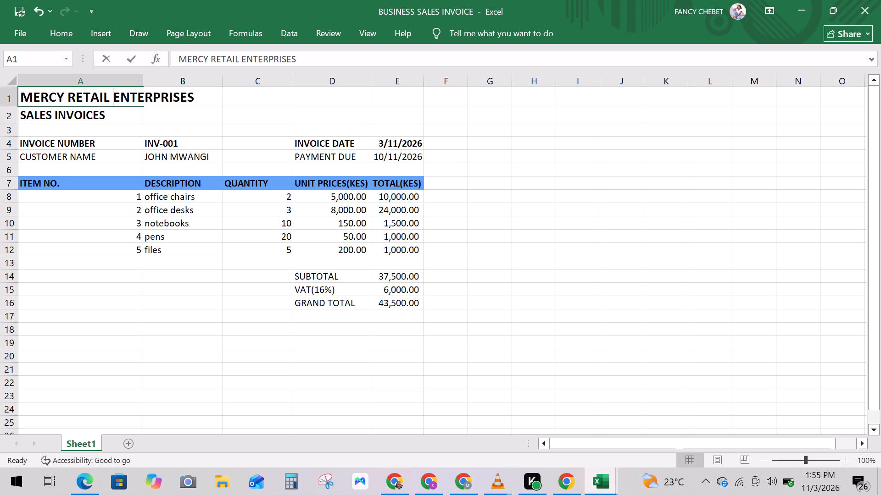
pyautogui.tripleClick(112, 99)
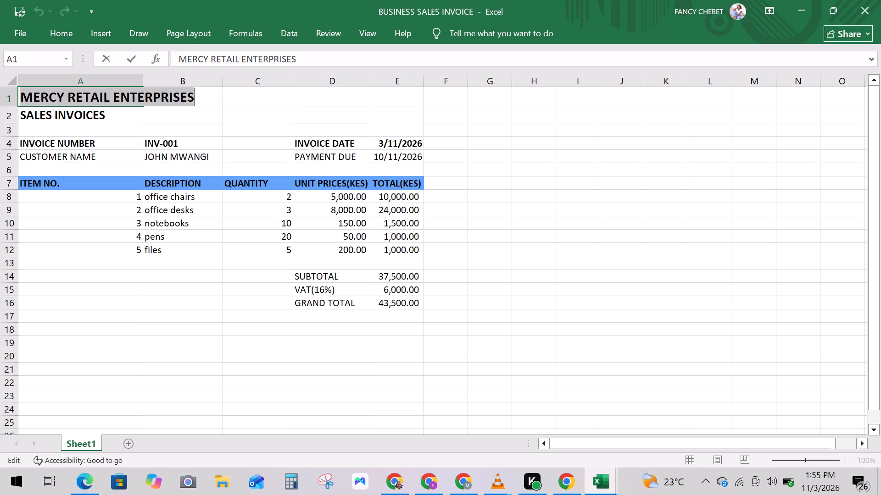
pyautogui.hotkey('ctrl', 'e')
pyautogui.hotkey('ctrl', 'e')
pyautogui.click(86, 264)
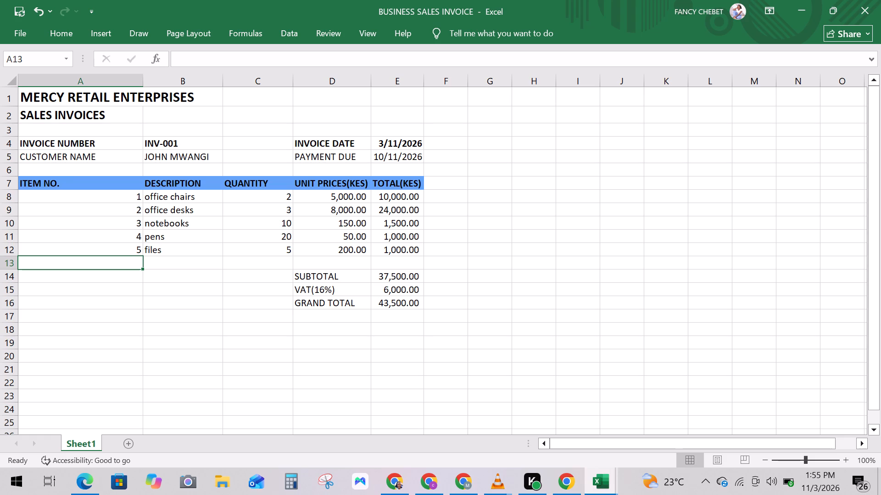
# Make the GRAND TOTAL label and its amount in D16:E16 bold.
pyautogui.moveTo(299, 304); pyautogui.dragTo(384, 299)
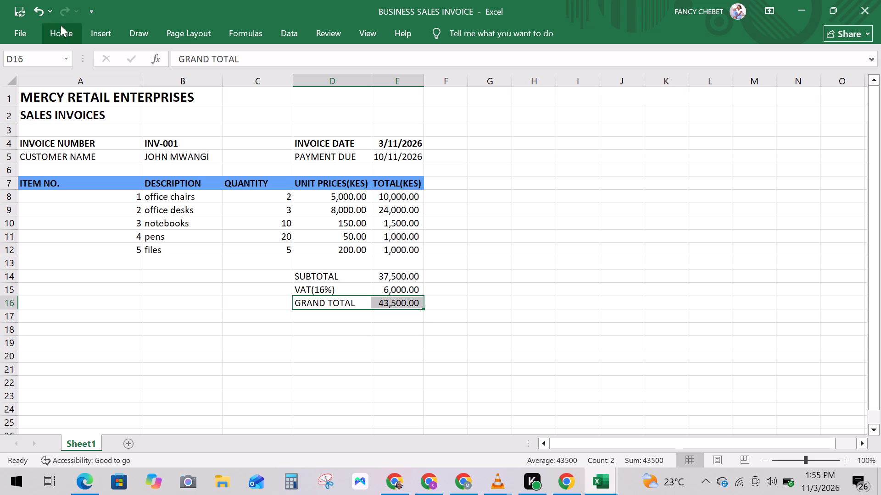
pyautogui.click(69, 37)
pyautogui.click(87, 80)
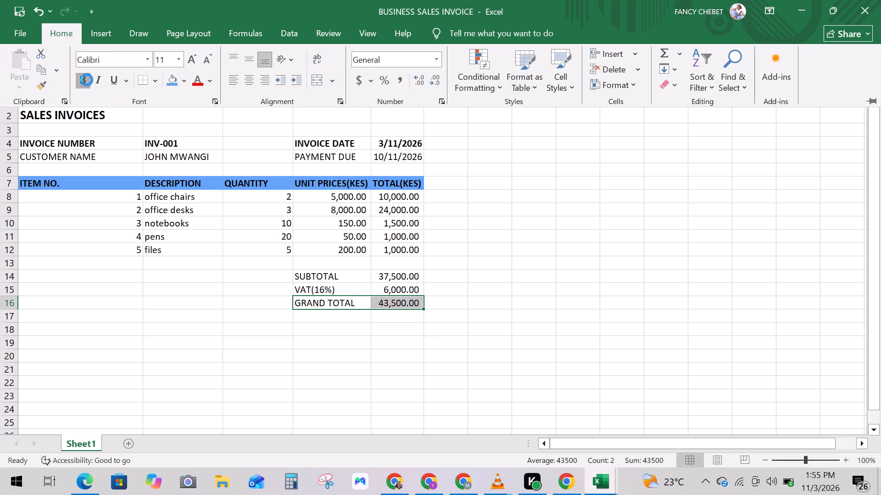
pyautogui.click(89, 280)
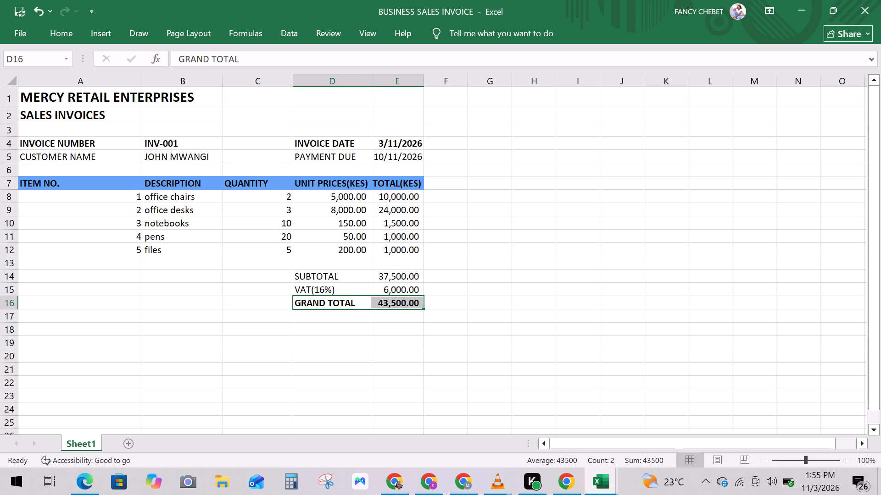
# Enter the closing note "Thank you for your business!" in A18, below the invoice totals.
pyautogui.scroll(-3, 102, 273)
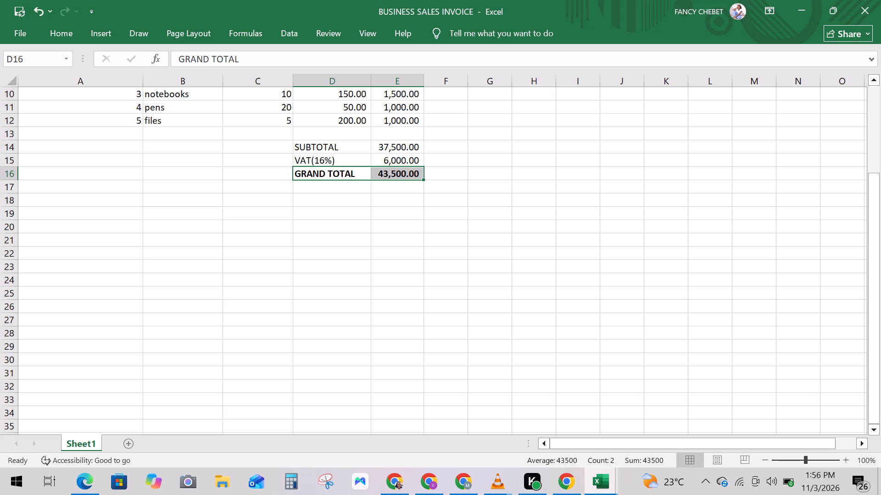
pyautogui.scroll(3, 279, 189)
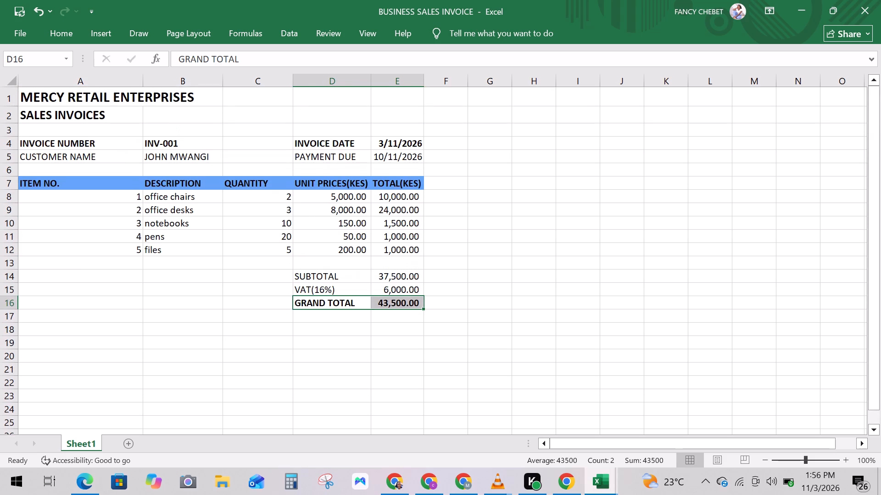
pyautogui.scroll(-2, 278, 194)
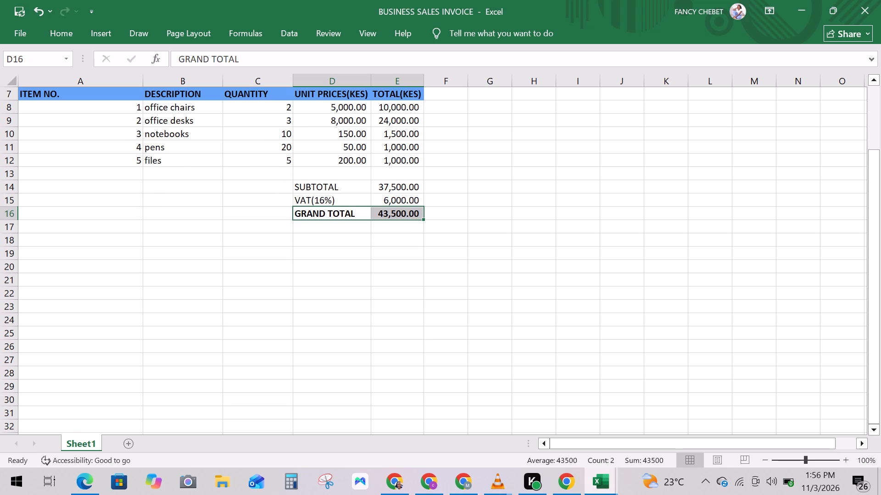
pyautogui.scroll(-1, 255, 231)
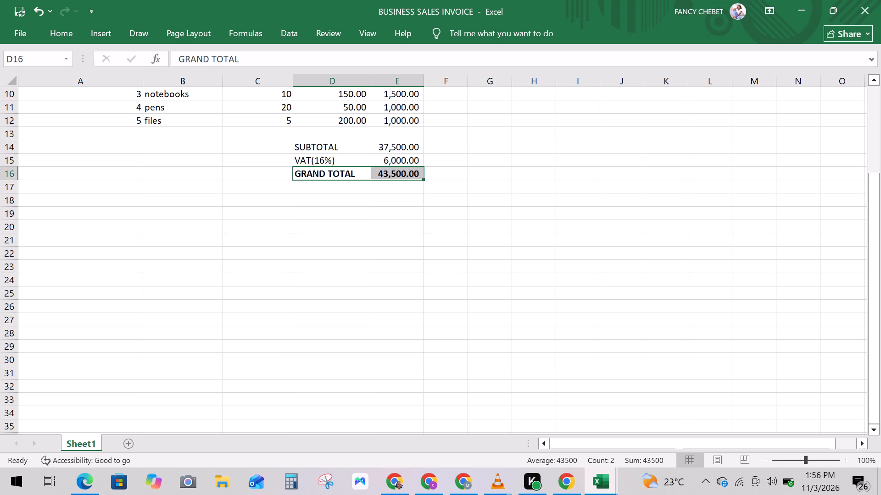
pyautogui.click(52, 199)
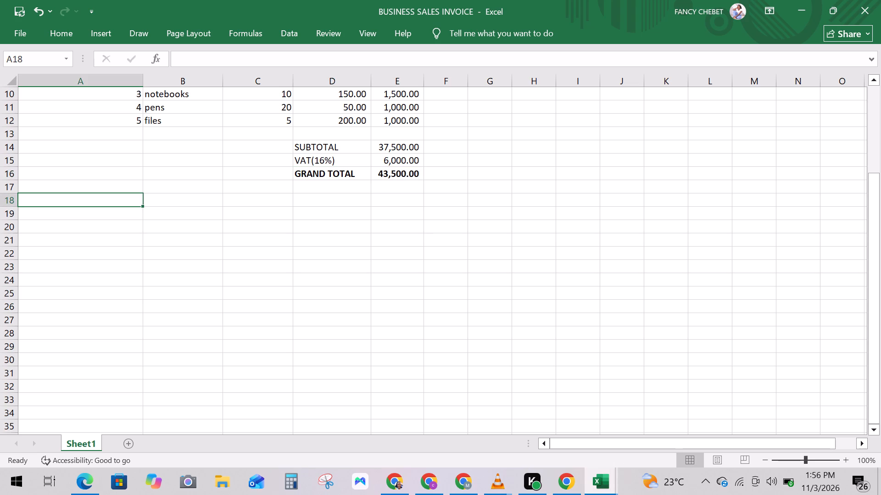
pyautogui.press('t')
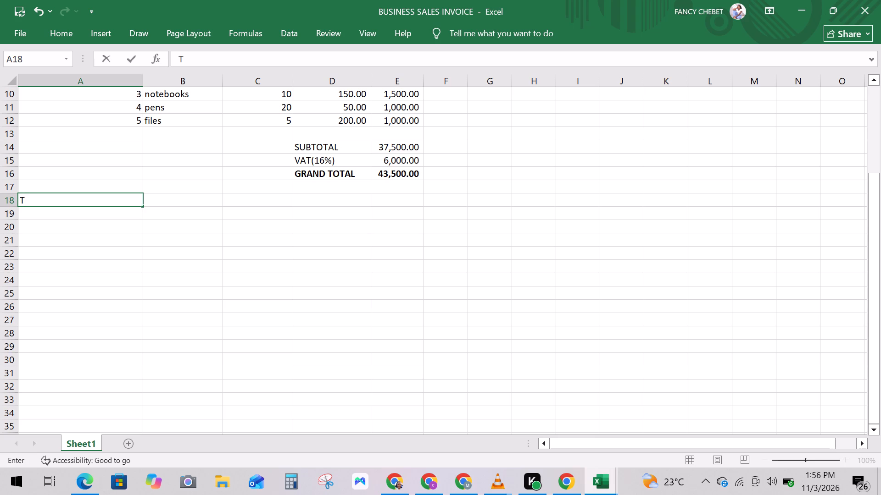
pyautogui.write('hank you')
pyautogui.press('space')
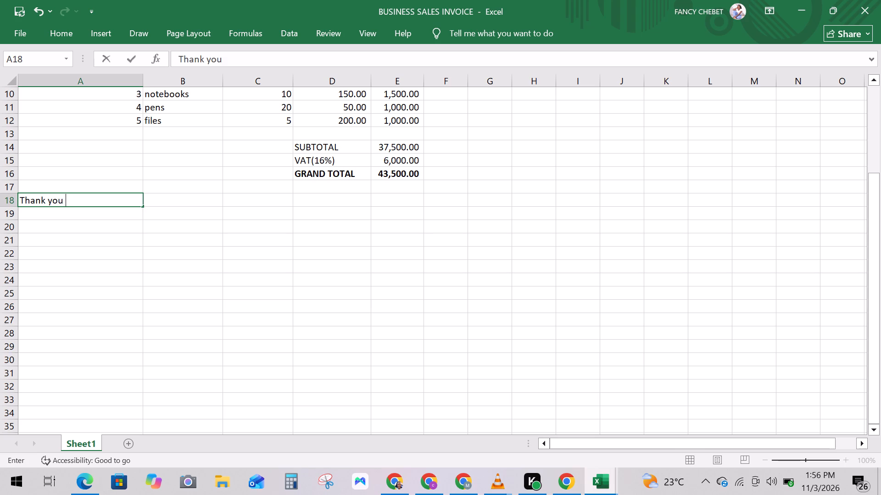
pyautogui.write('for your')
pyautogui.press('space')
pyautogui.write('business')
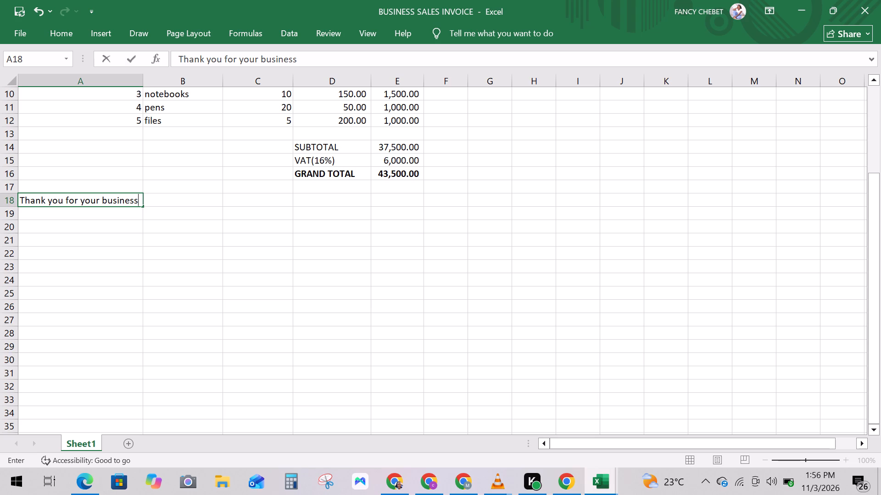
pyautogui.hotkey('shift', '!')
# Italicize the whole thank-you note in A18.
pyautogui.moveTo(20, 198); pyautogui.dragTo(28, 198)
pyautogui.moveTo(28, 198); pyautogui.dragTo(144, 205)
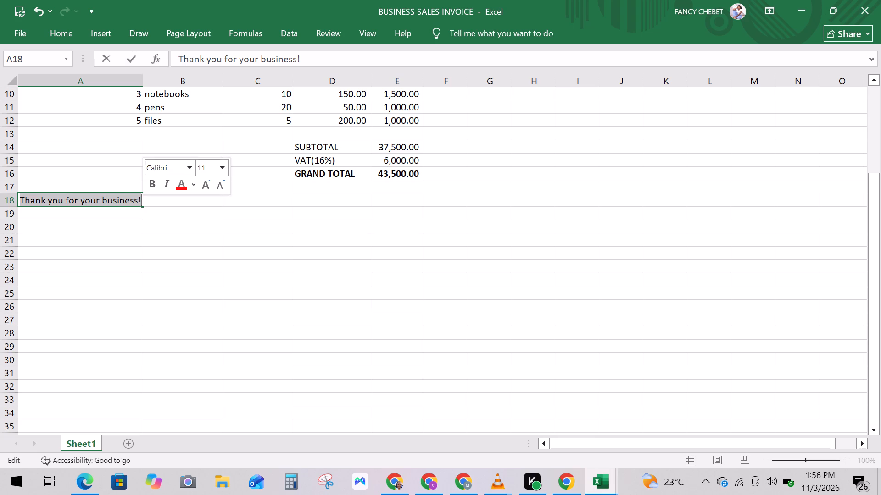
pyautogui.click(166, 190)
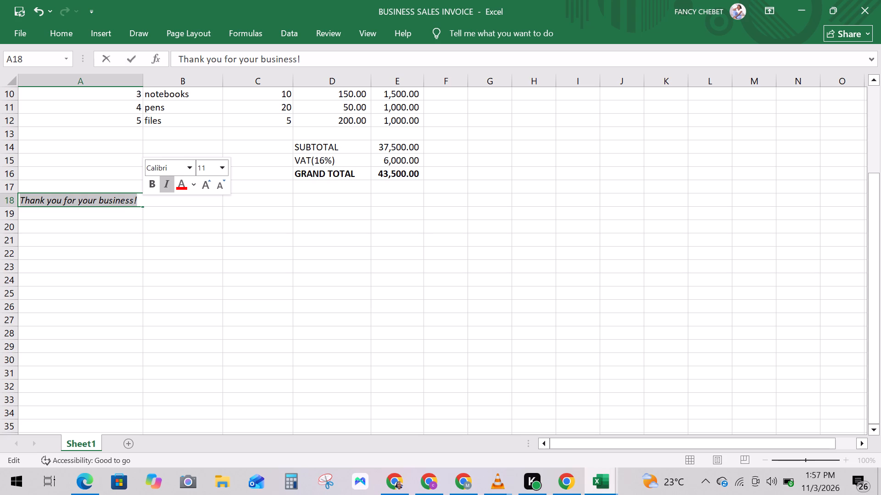
# Merge and center the MERCY RETAIL ENTERPRISES heading across cells A1:B1.
pyautogui.scroll(4, 84, 181)
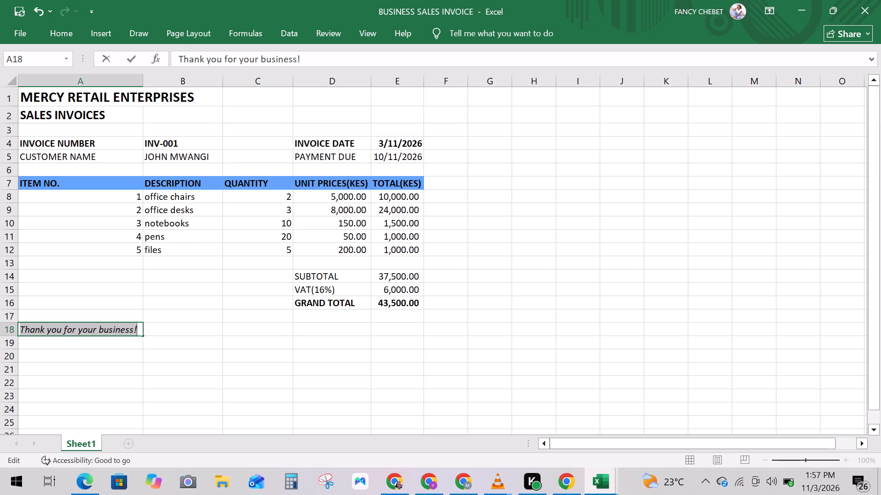
pyautogui.click(34, 96)
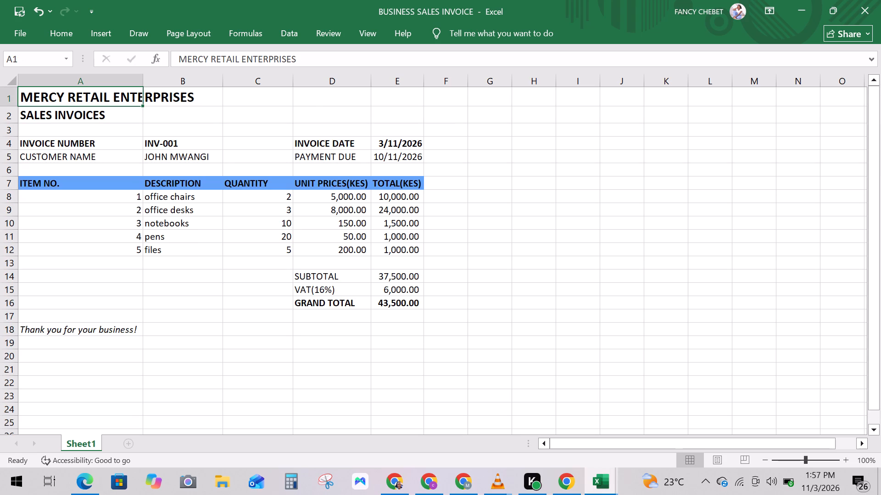
pyautogui.moveTo(30, 96); pyautogui.dragTo(65, 96)
pyautogui.moveTo(65, 96); pyautogui.dragTo(195, 97)
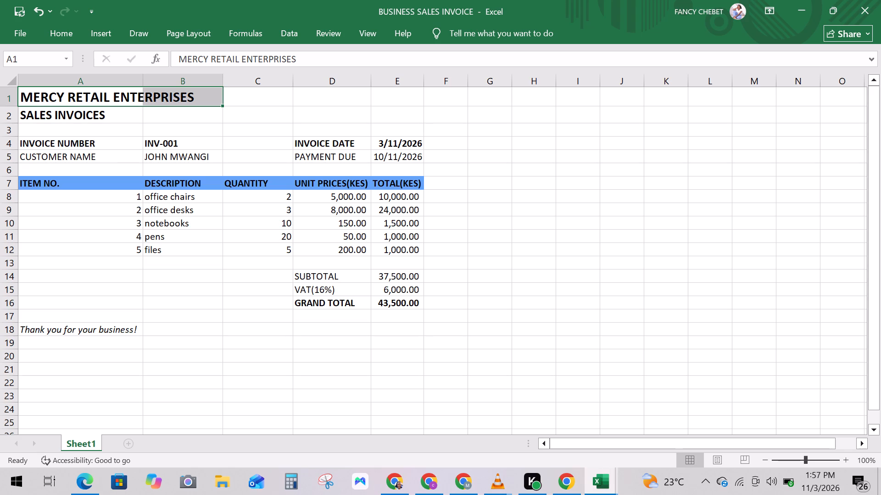
pyautogui.click(264, 97)
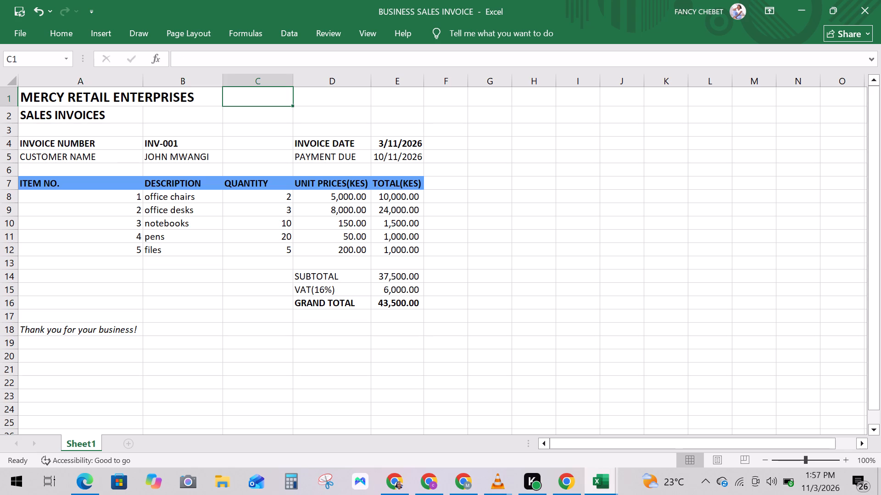
pyautogui.moveTo(33, 98); pyautogui.dragTo(171, 96)
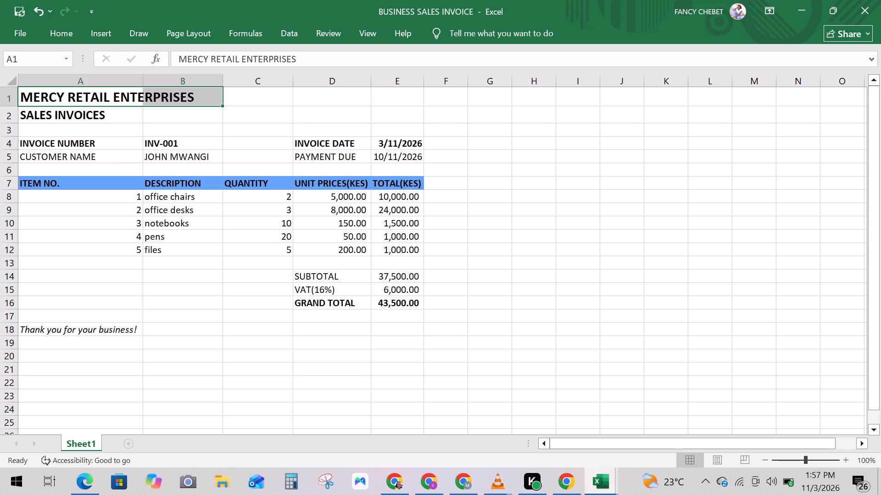
pyautogui.click(66, 39)
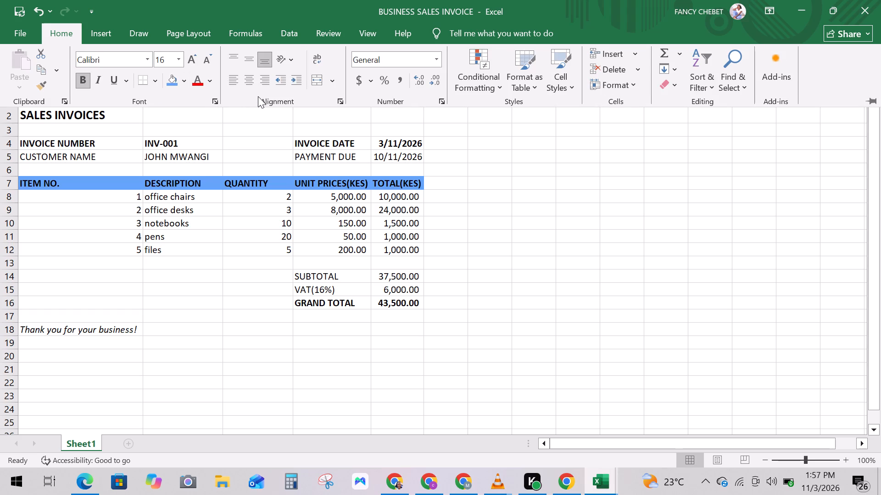
pyautogui.click(274, 99)
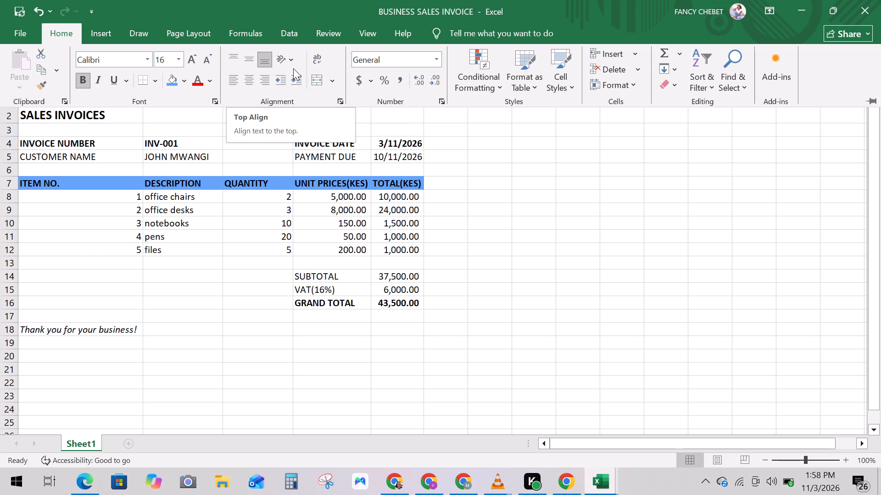
pyautogui.click(327, 81)
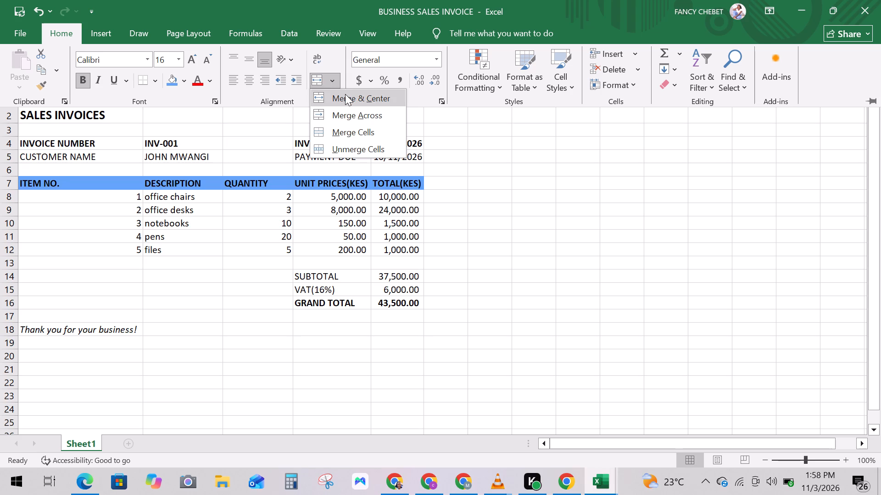
pyautogui.click(345, 94)
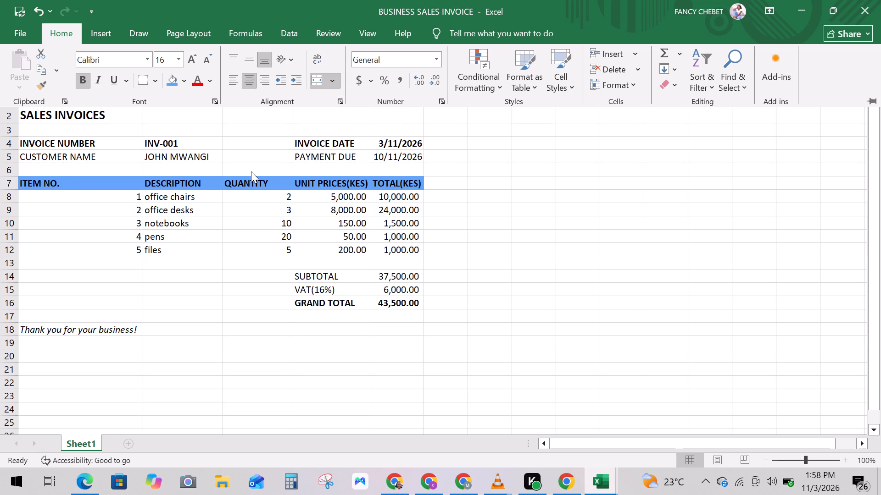
pyautogui.scroll(9, 251, 171)
pyautogui.click(628, 172)
pyautogui.scroll(3, 319, 169)
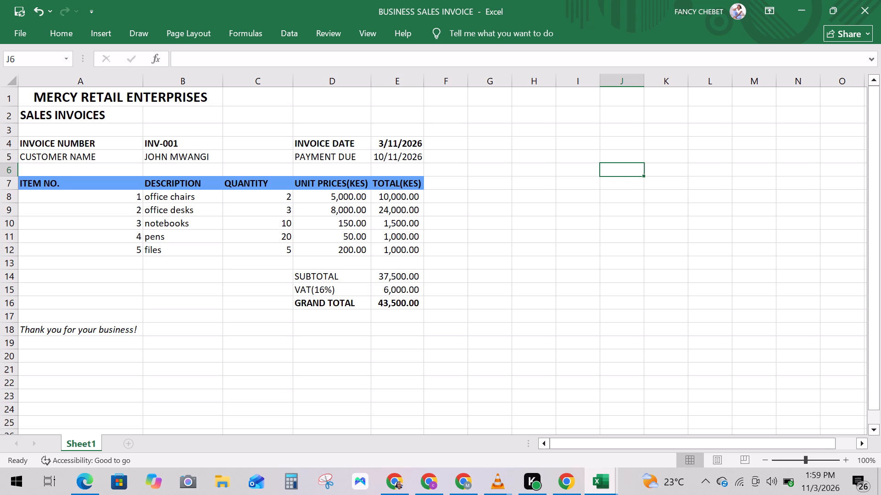
# Save a copy of the invoice as a PDF named BUSINESS SALES INVOICE in the Documentos folder.
pyautogui.click(17, 30)
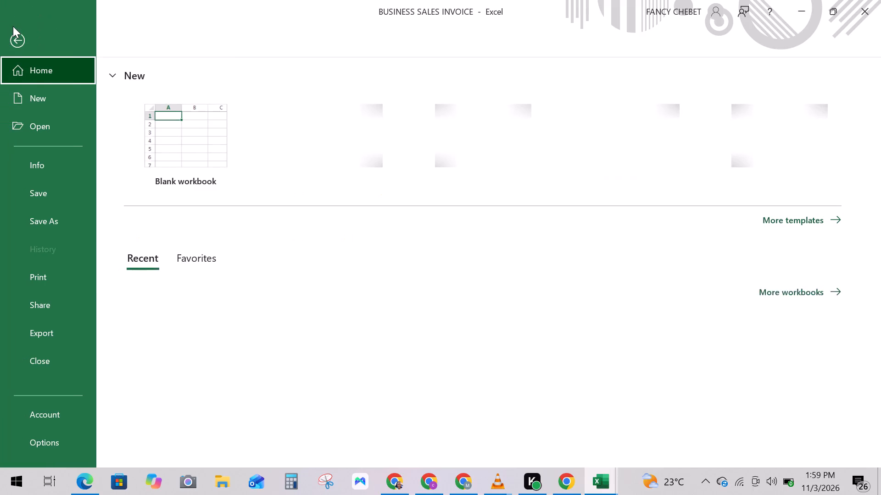
pyautogui.click(44, 218)
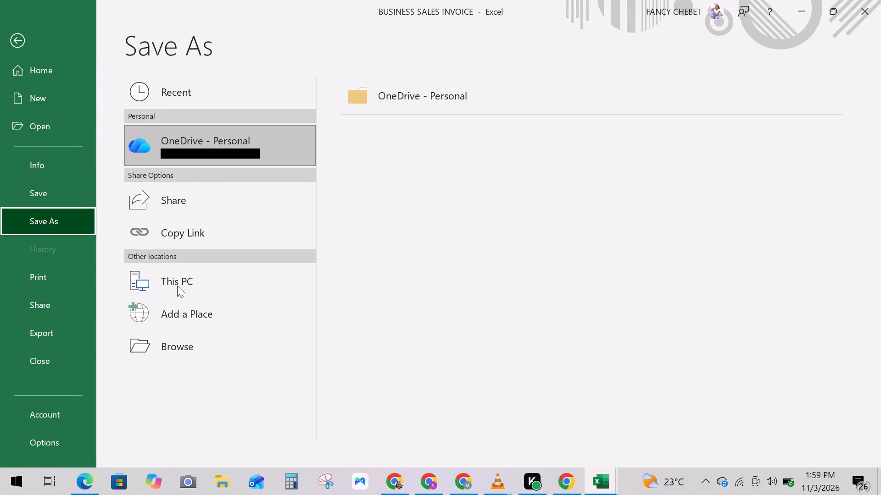
pyautogui.click(218, 357)
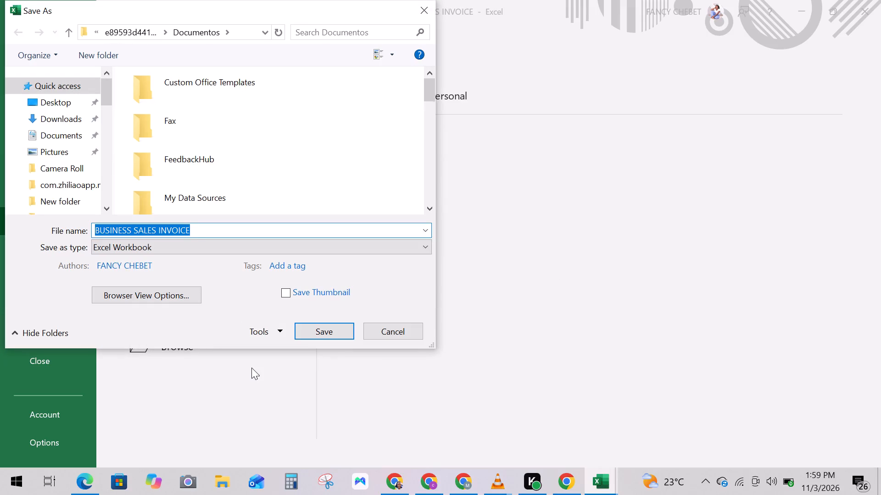
pyautogui.click(164, 248)
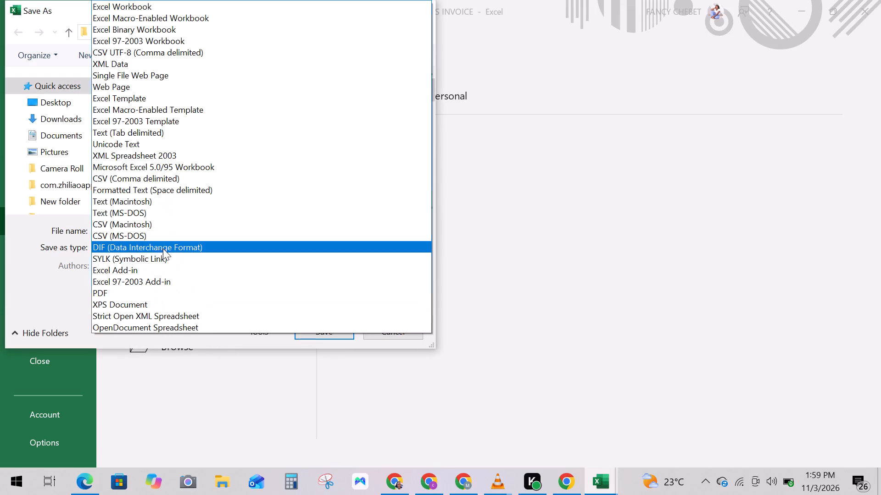
pyautogui.click(125, 293)
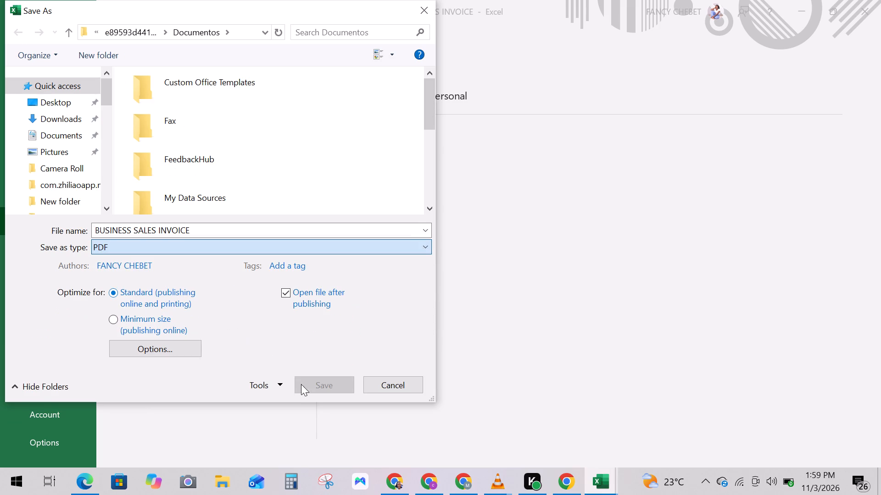
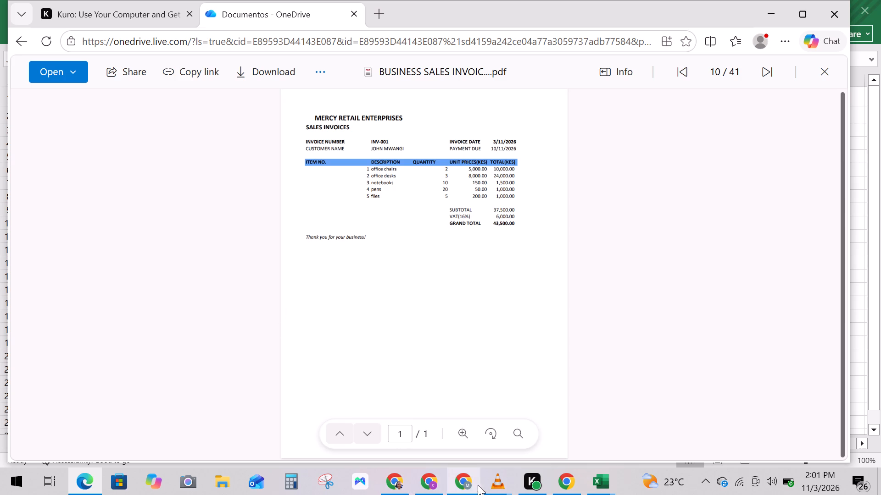
# Switch back to the BUSINESS SALES INVOICE workbook in Excel and create a new blank workbook.
pyautogui.click(605, 480)
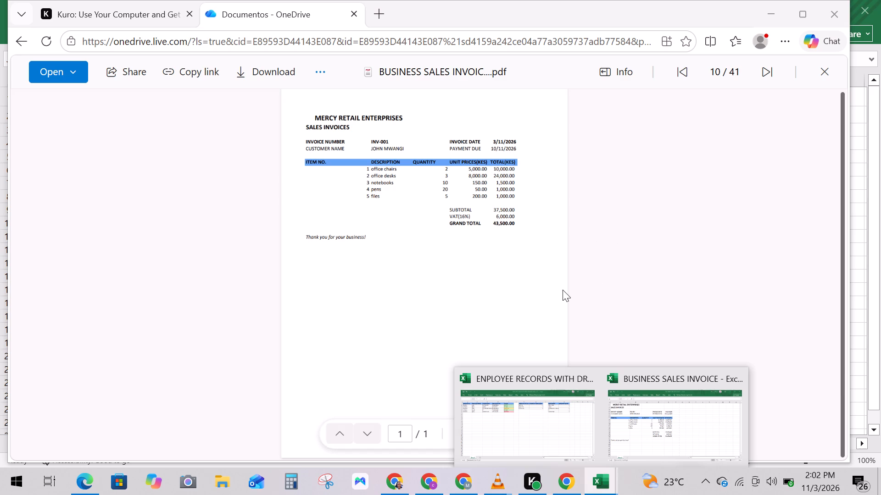
pyautogui.click(600, 473)
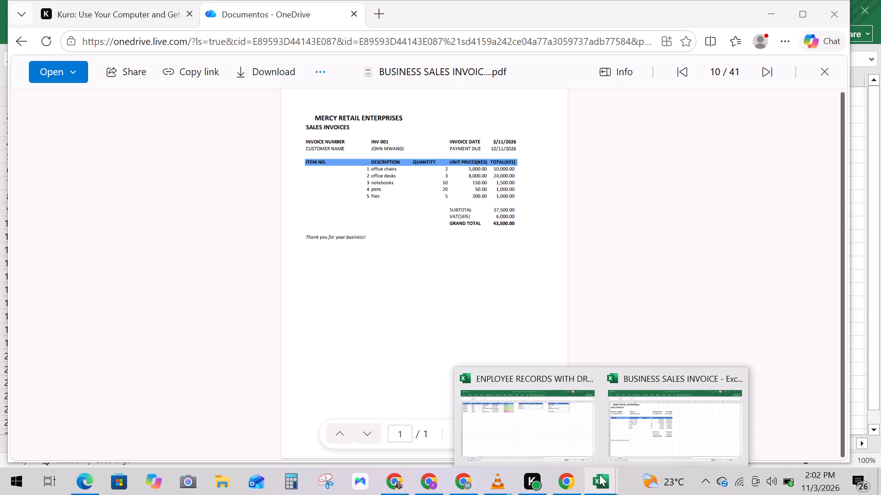
pyautogui.click(607, 482)
pyautogui.click(644, 430)
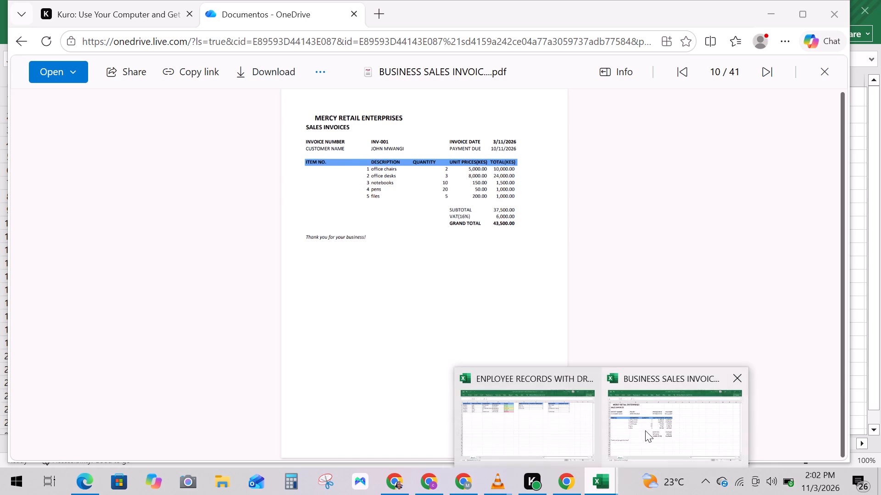
pyautogui.click(17, 35)
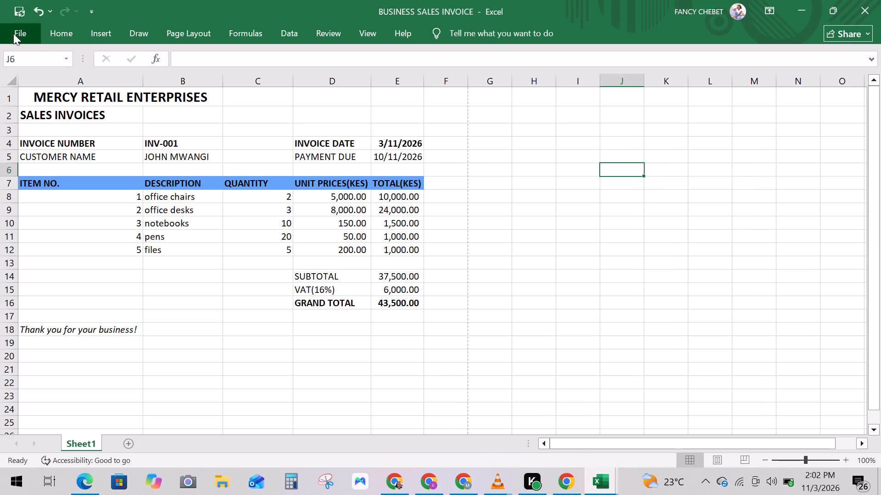
pyautogui.click(191, 160)
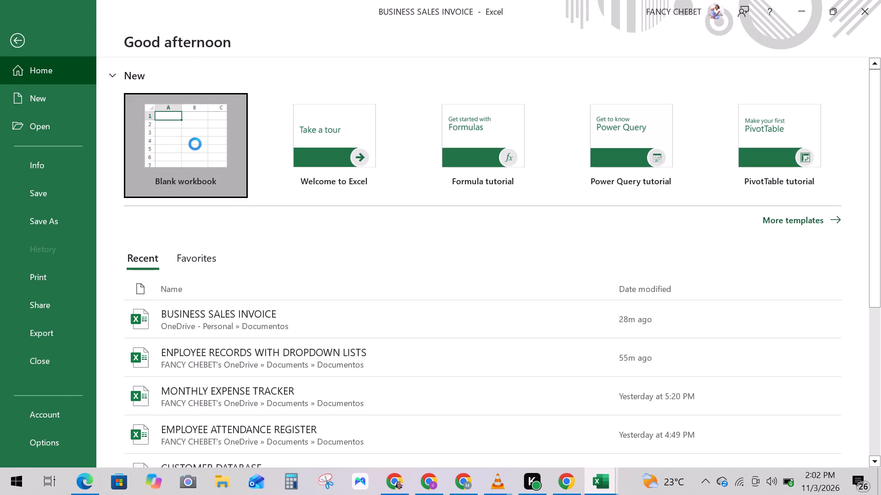